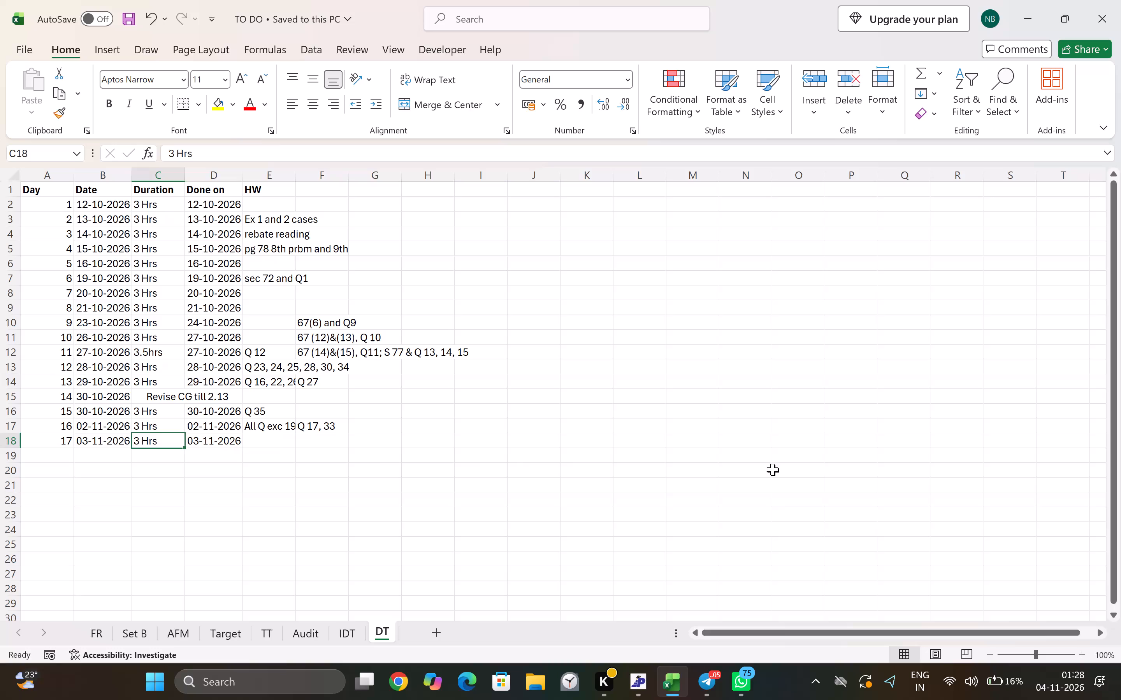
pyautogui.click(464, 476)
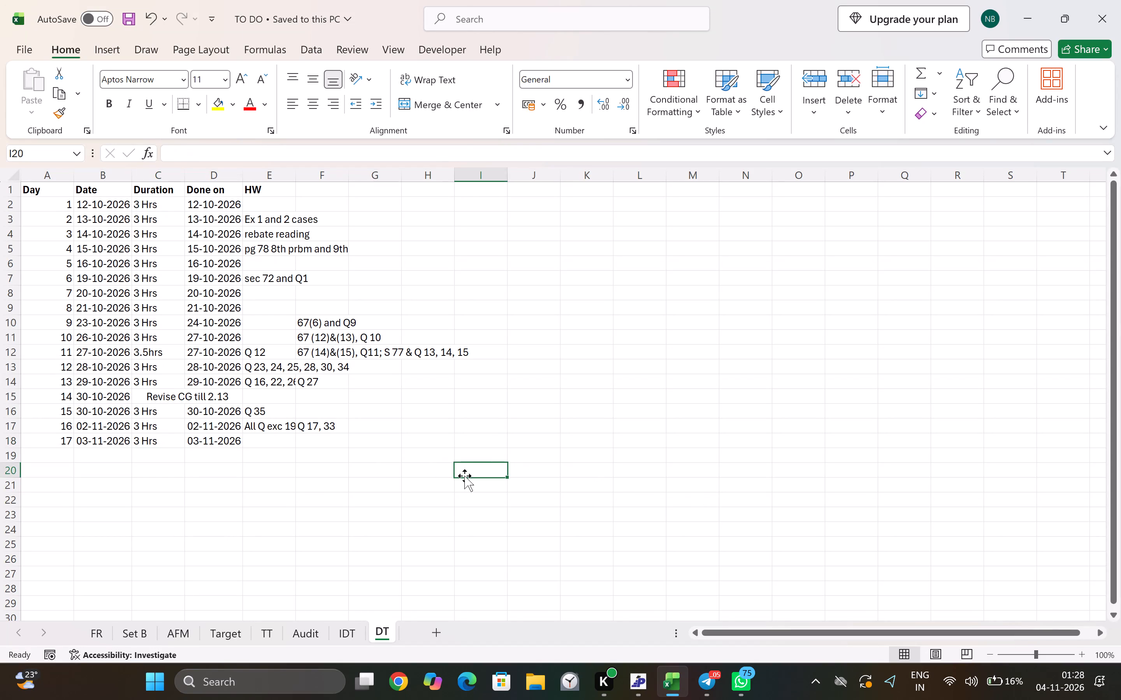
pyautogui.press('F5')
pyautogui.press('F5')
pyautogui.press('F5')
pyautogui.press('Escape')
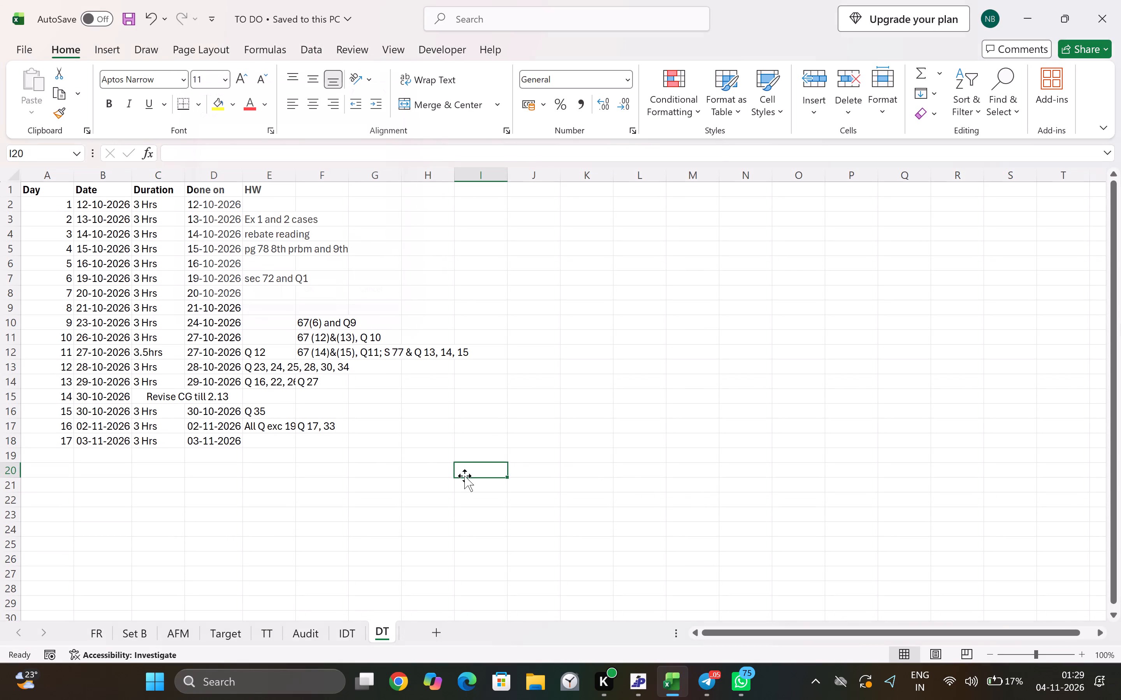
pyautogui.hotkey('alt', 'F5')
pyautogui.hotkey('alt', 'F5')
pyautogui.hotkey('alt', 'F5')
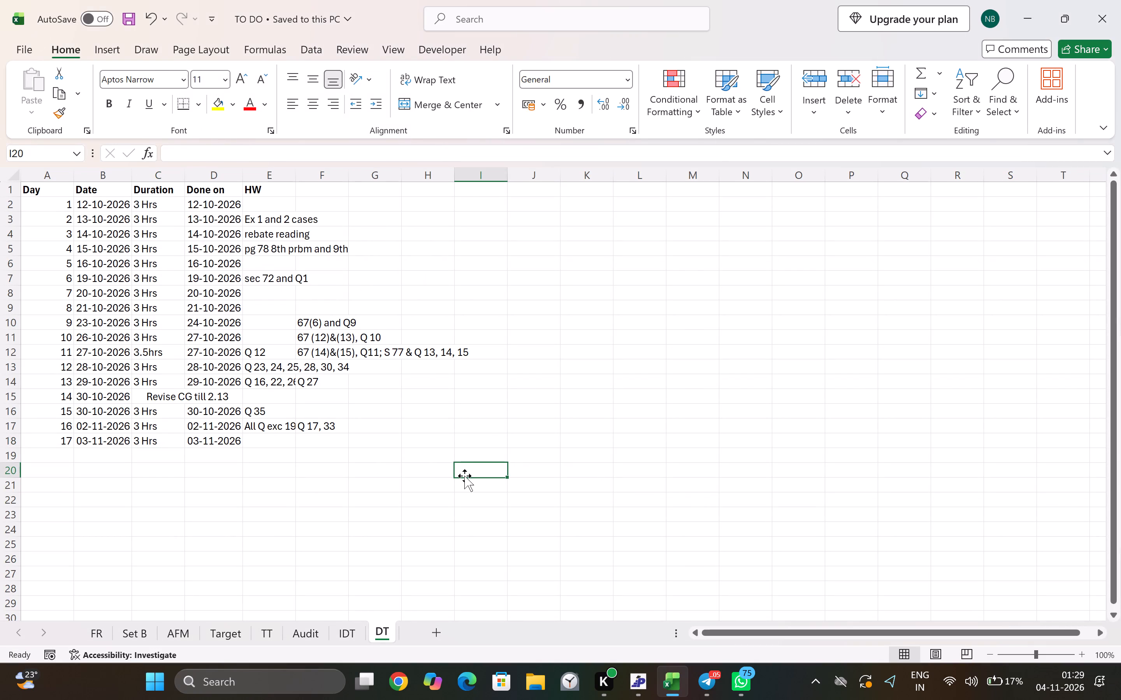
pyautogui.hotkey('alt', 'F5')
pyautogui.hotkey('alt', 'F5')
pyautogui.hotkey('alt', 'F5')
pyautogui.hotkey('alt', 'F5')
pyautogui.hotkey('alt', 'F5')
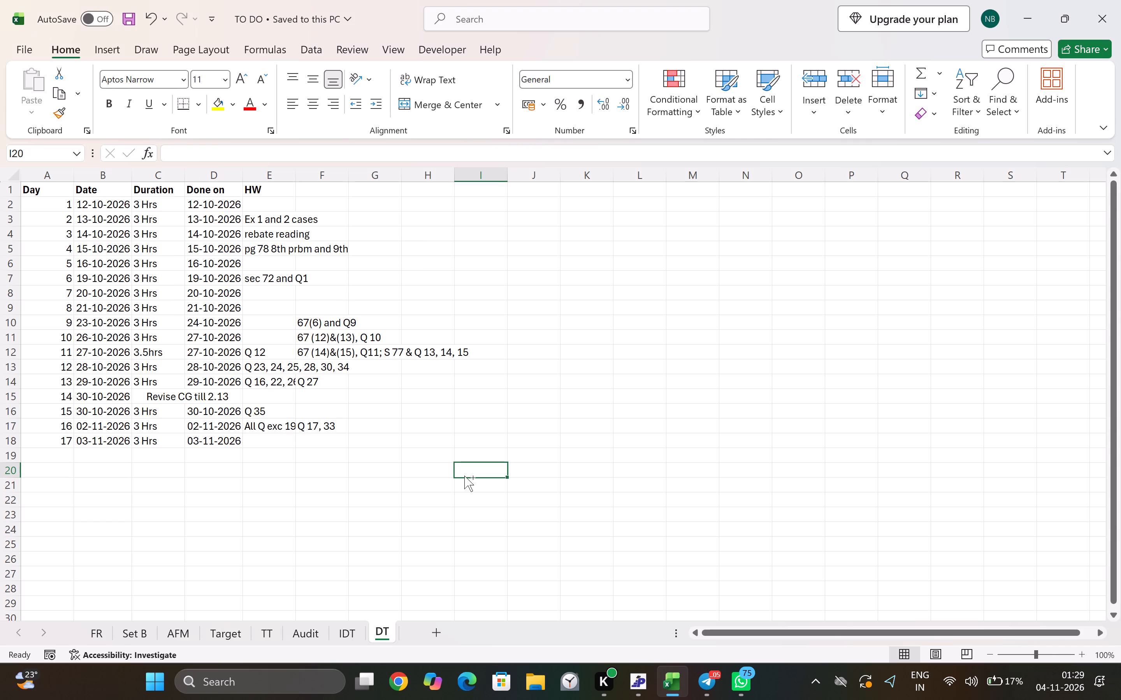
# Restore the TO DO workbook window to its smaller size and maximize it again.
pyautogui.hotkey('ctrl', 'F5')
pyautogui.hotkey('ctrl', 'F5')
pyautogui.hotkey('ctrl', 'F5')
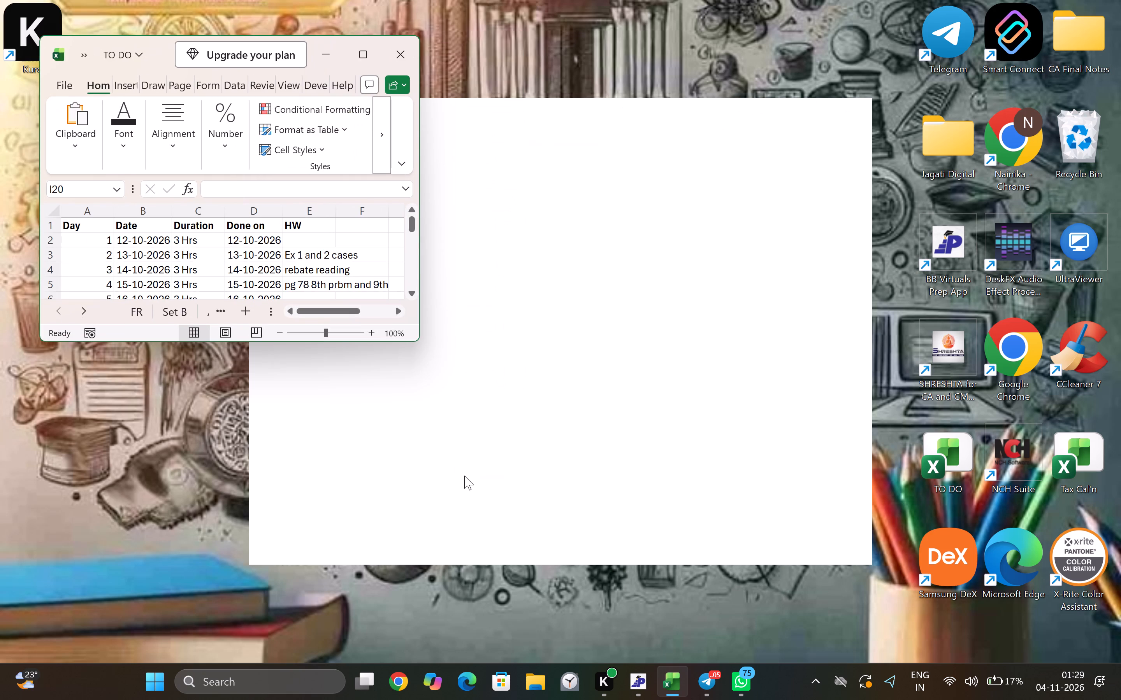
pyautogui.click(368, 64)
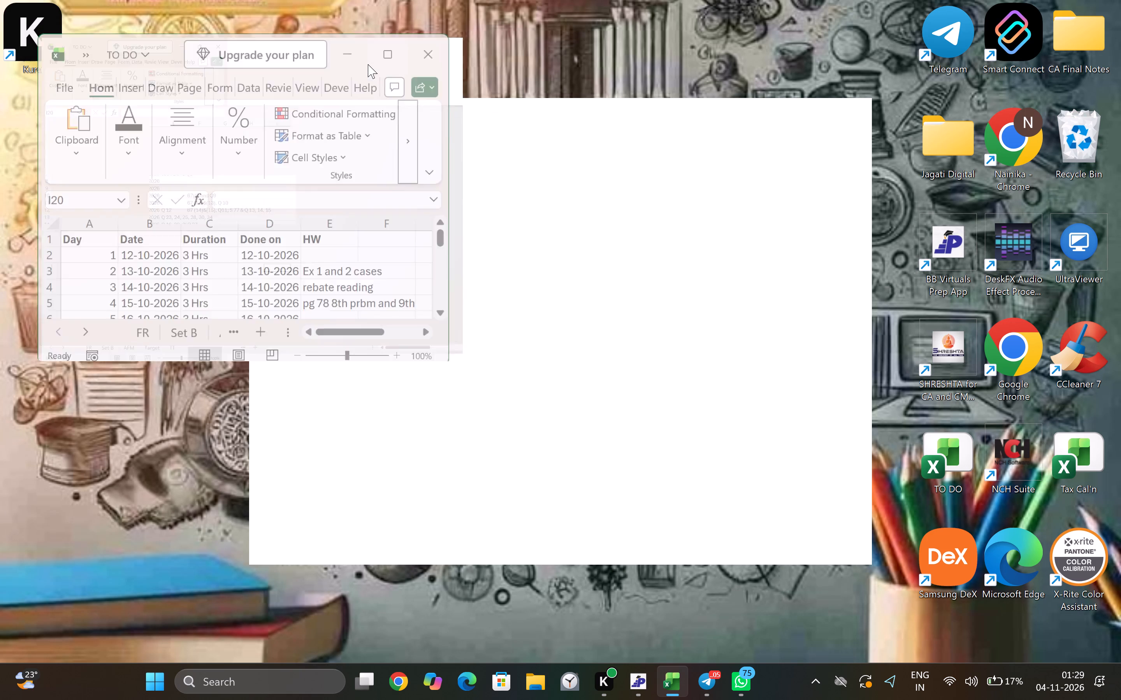
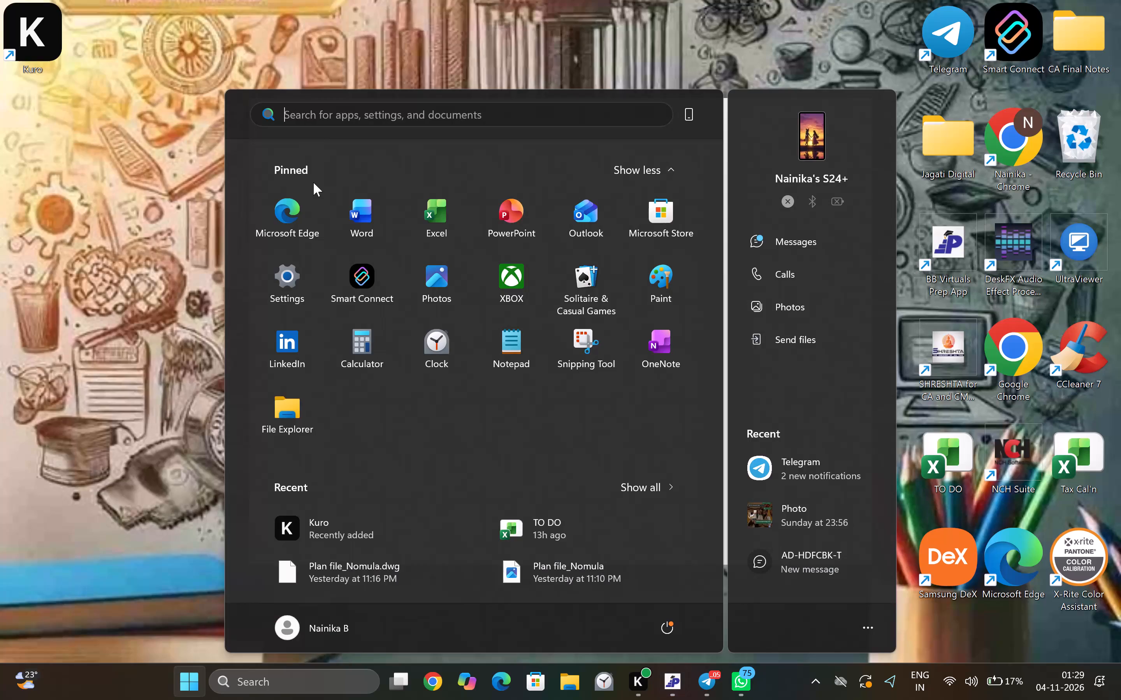
# Open the TO DO workbook from the desktop and maximize its window.
pyautogui.press('super+d')
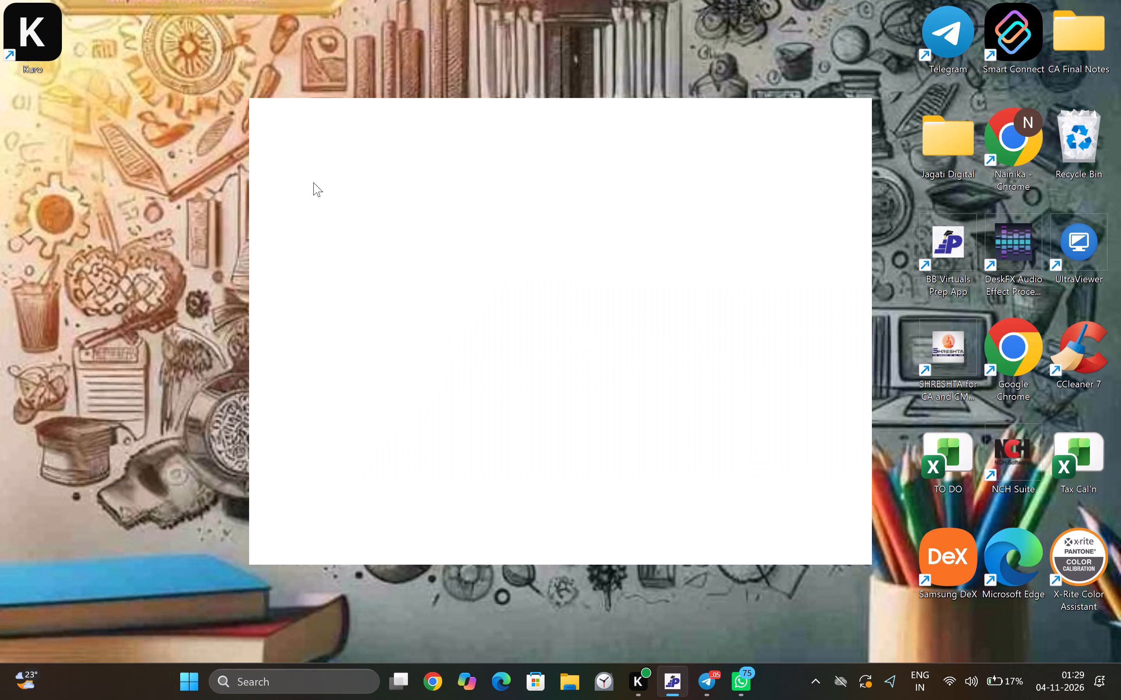
pyautogui.press('super+d')
pyautogui.write('tttt')
pyautogui.press('Return')
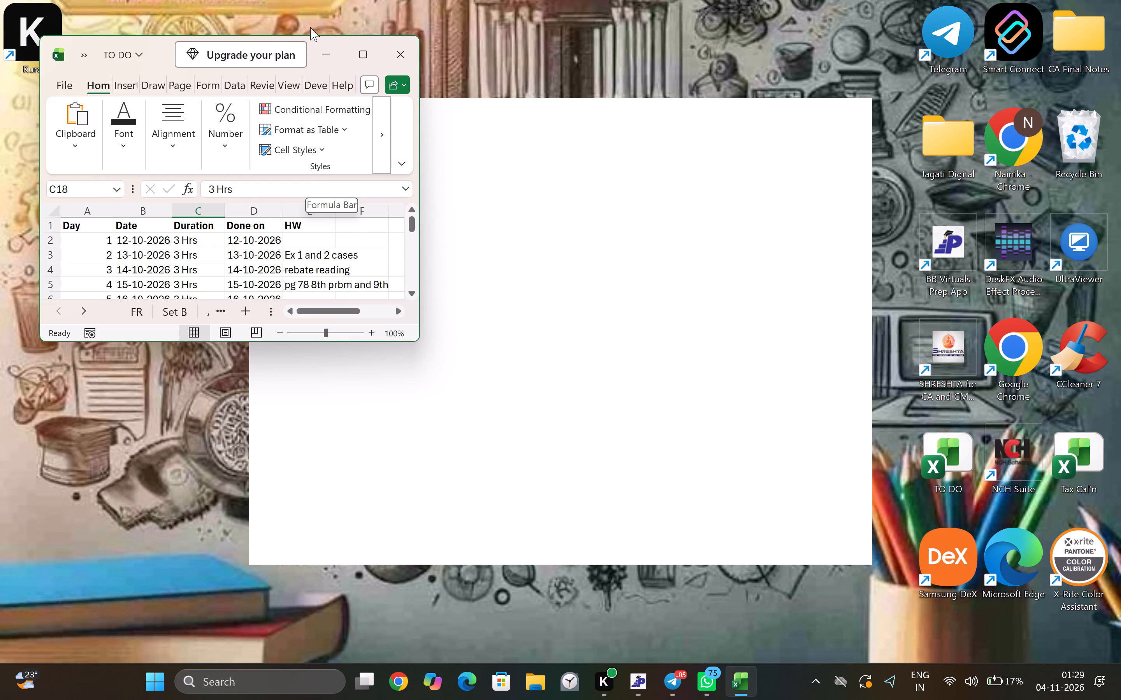
pyautogui.click(355, 54)
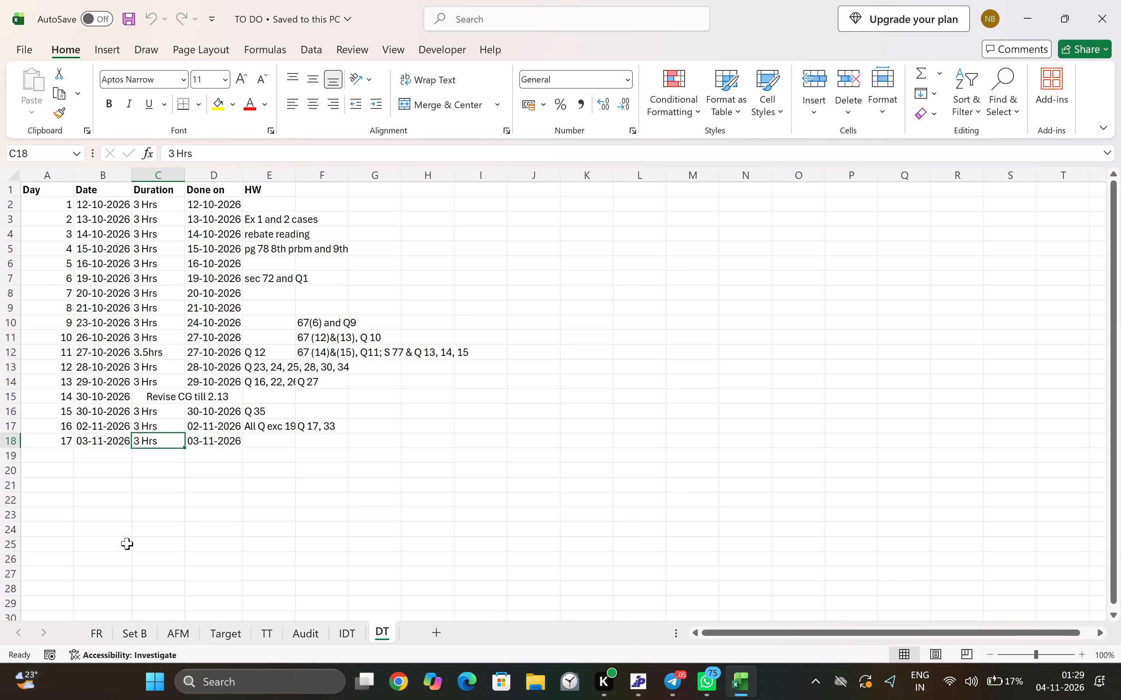
# On the FR sheet, set the second date in the FR Revision table, beside Ind AS 36, 105, to 4-11.
pyautogui.click(105, 640)
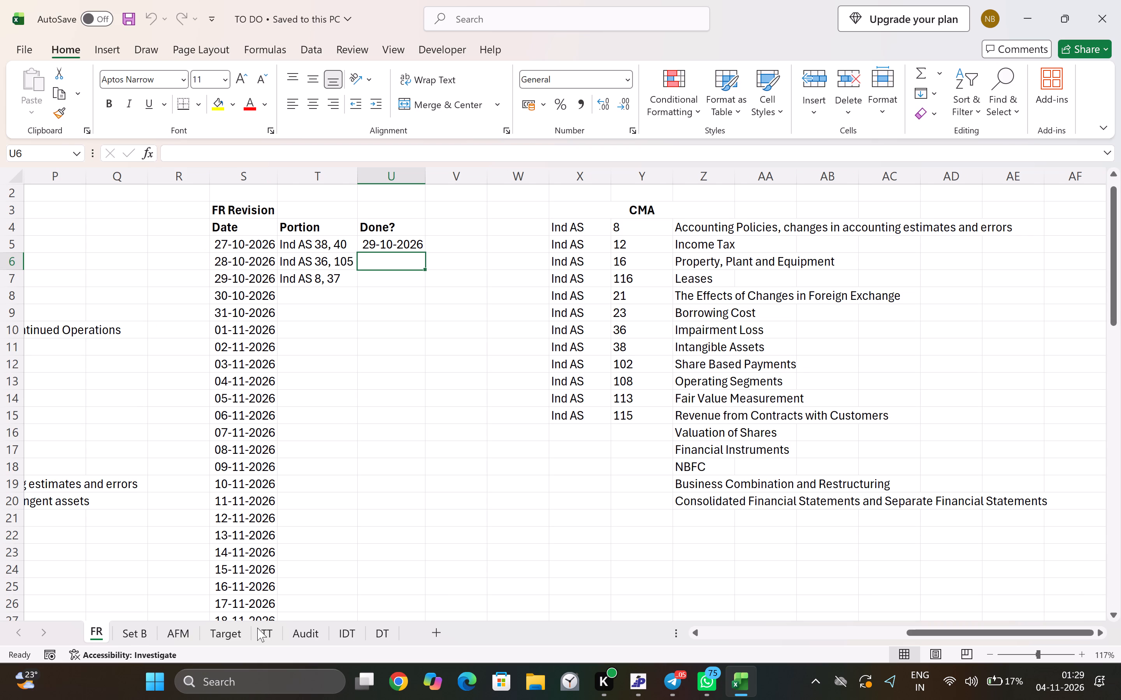
pyautogui.press('Left')
pyautogui.press('Left')
pyautogui.press('Left')
pyautogui.press('Right')
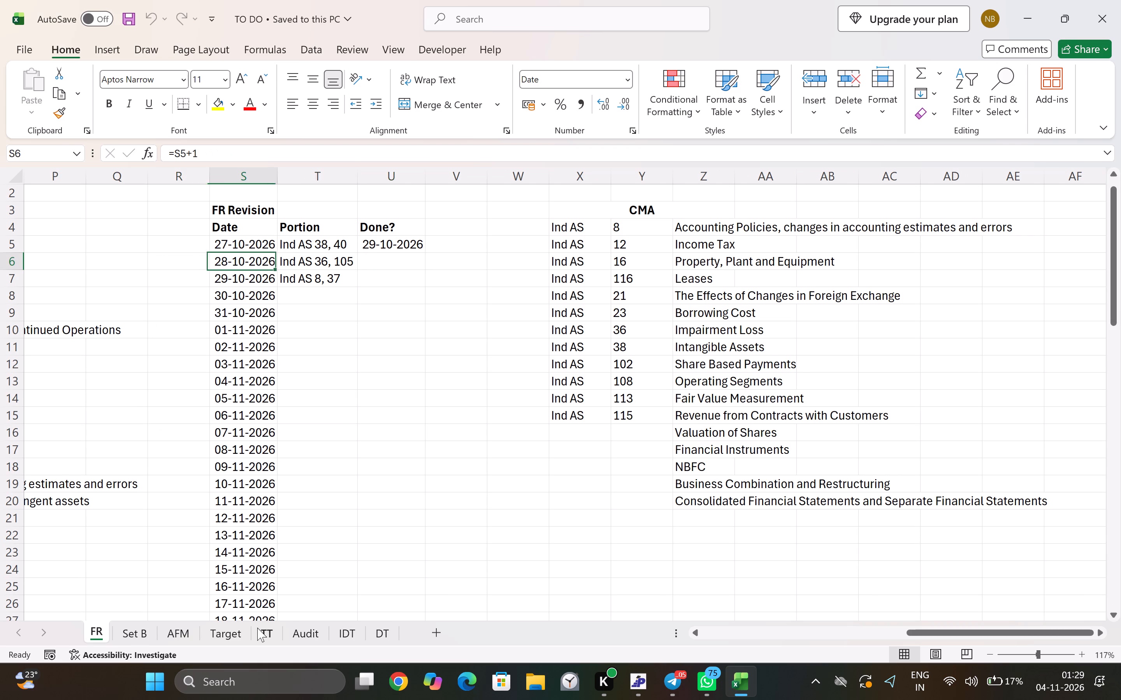
pyautogui.write('4-11')
pyautogui.press('Return')
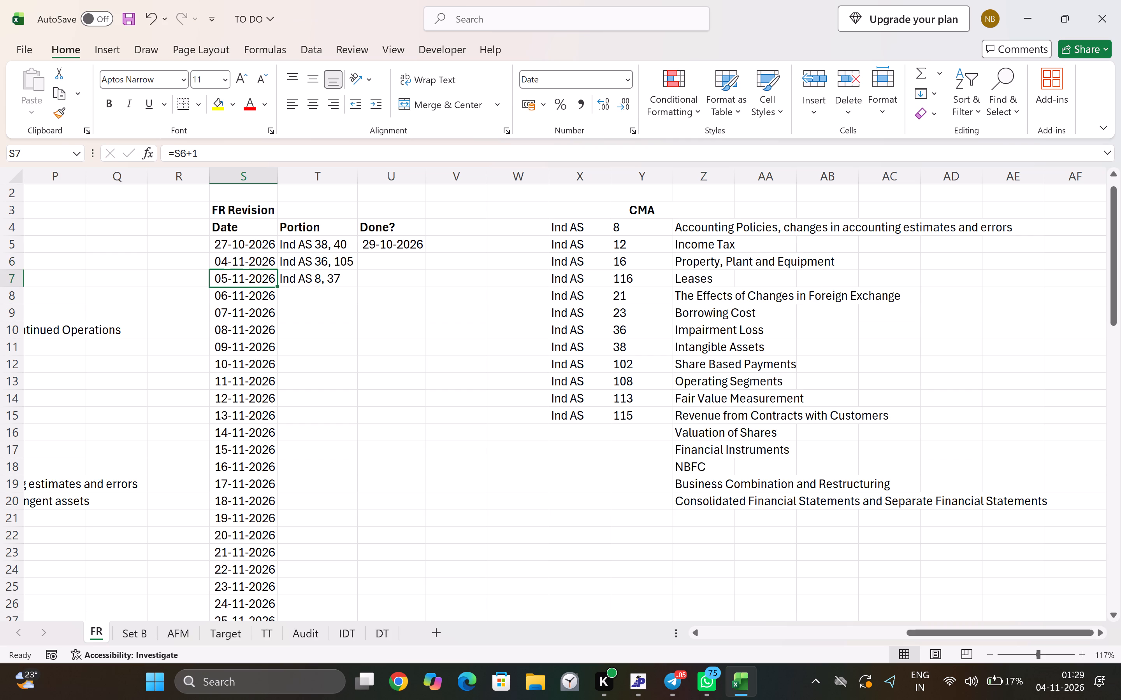
# Examine the recalculated FR Revision dates down to the end of the column.
pyautogui.hotkey('ctrl', 'Down')
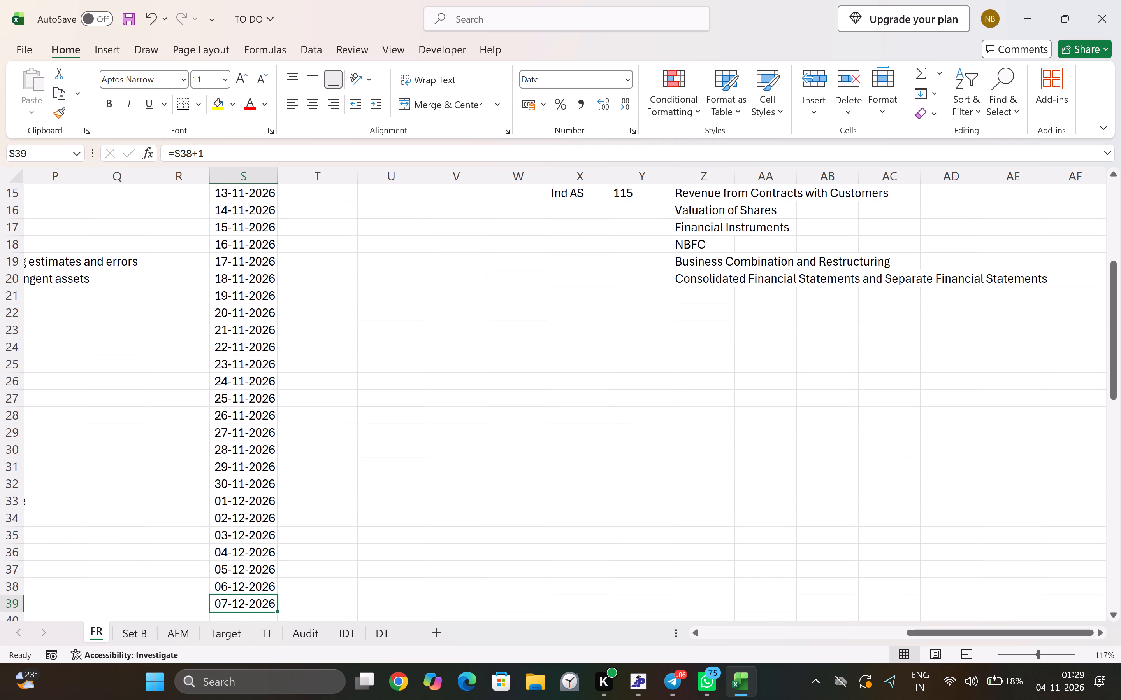
pyautogui.press('Right')
pyautogui.hotkey('ctrl', 'Up')
pyautogui.press('Left')
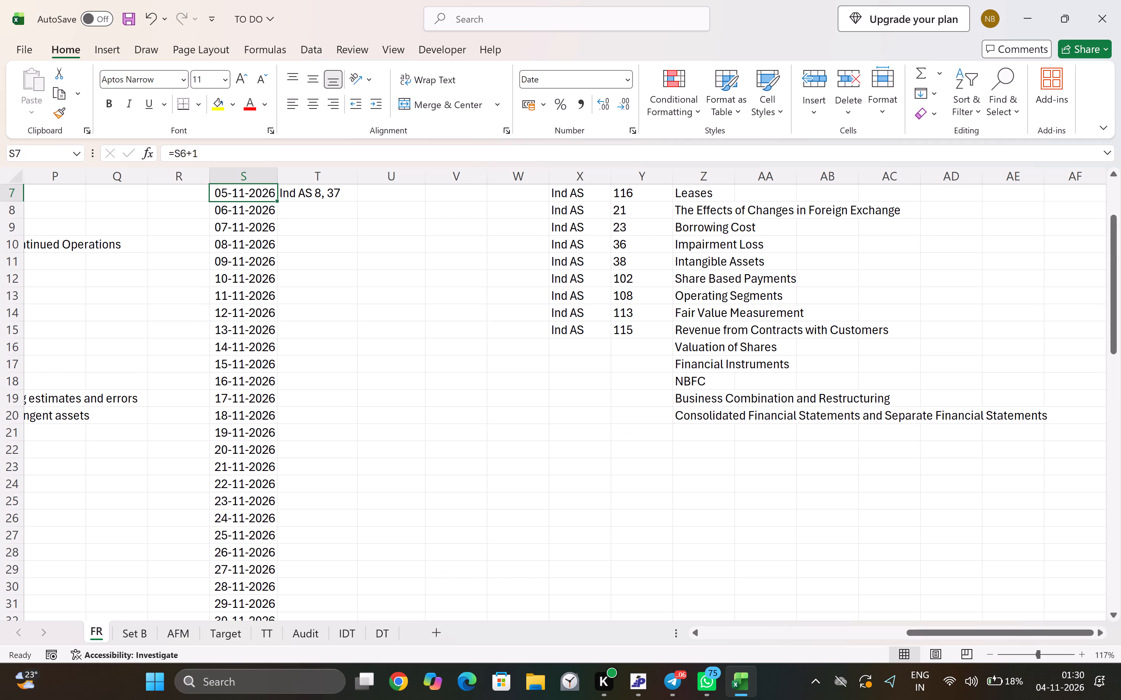
pyautogui.press('Down')
pyautogui.press('Up')
pyautogui.hotkey('ctrl', 'shift', 'Down')
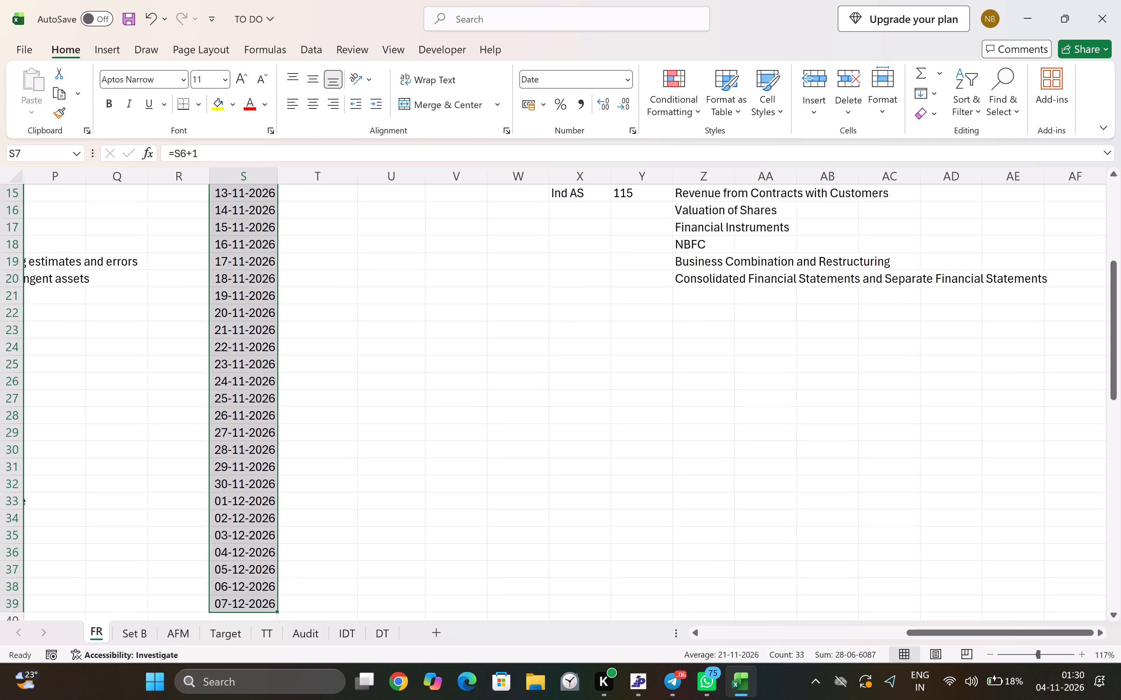
pyautogui.press('Up')
# Shorten the portion for 04-11-2026 in the FR Revision table to Ind AS 36.
pyautogui.press('Right')
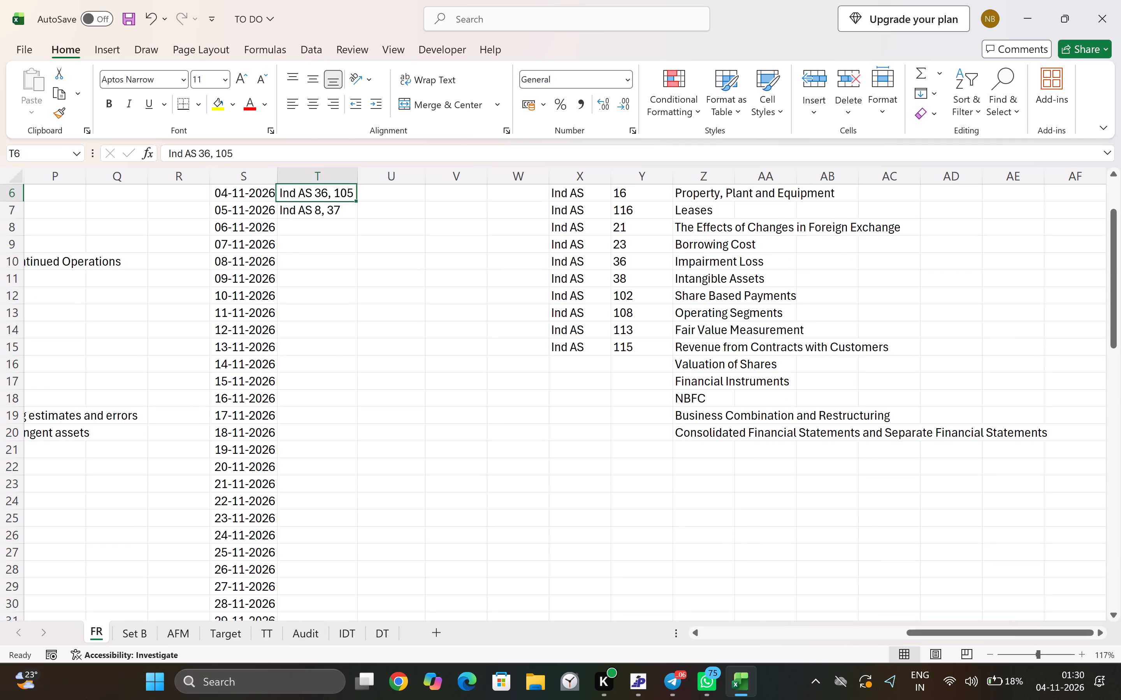
pyautogui.press('Up')
pyautogui.press('Up')
pyautogui.press('Up')
pyautogui.press('Up')
pyautogui.press('Down')
pyautogui.press('Down')
pyautogui.press('Down')
pyautogui.press('Down')
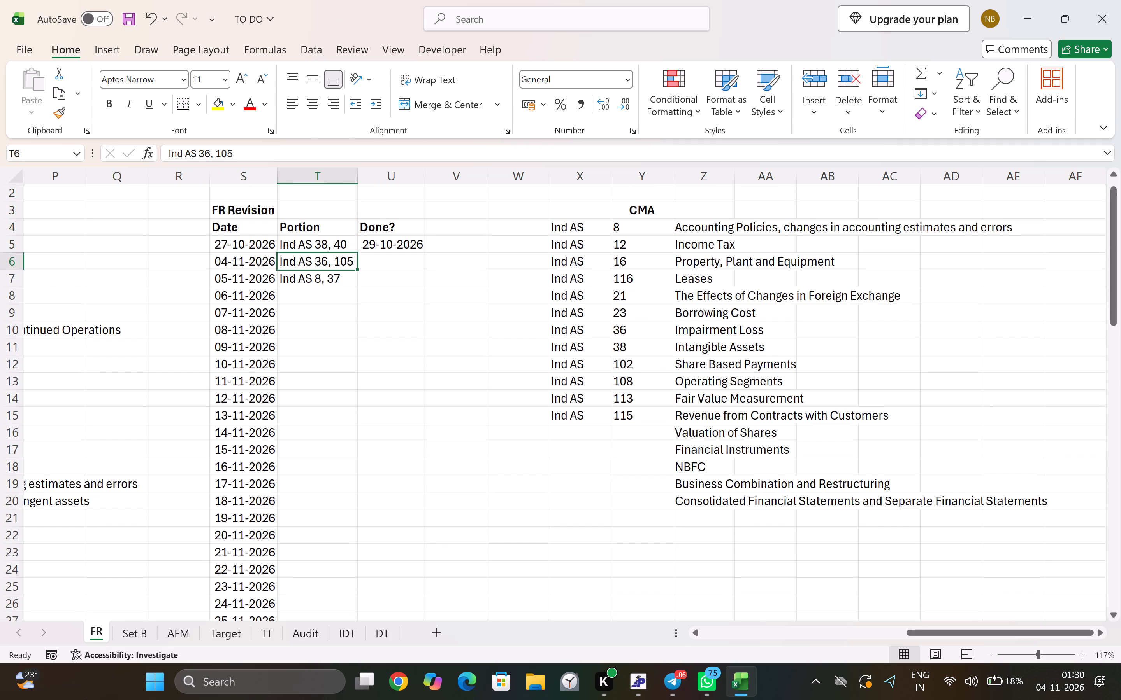
pyautogui.press('F2')
pyautogui.hotkey('shift', 'Left')
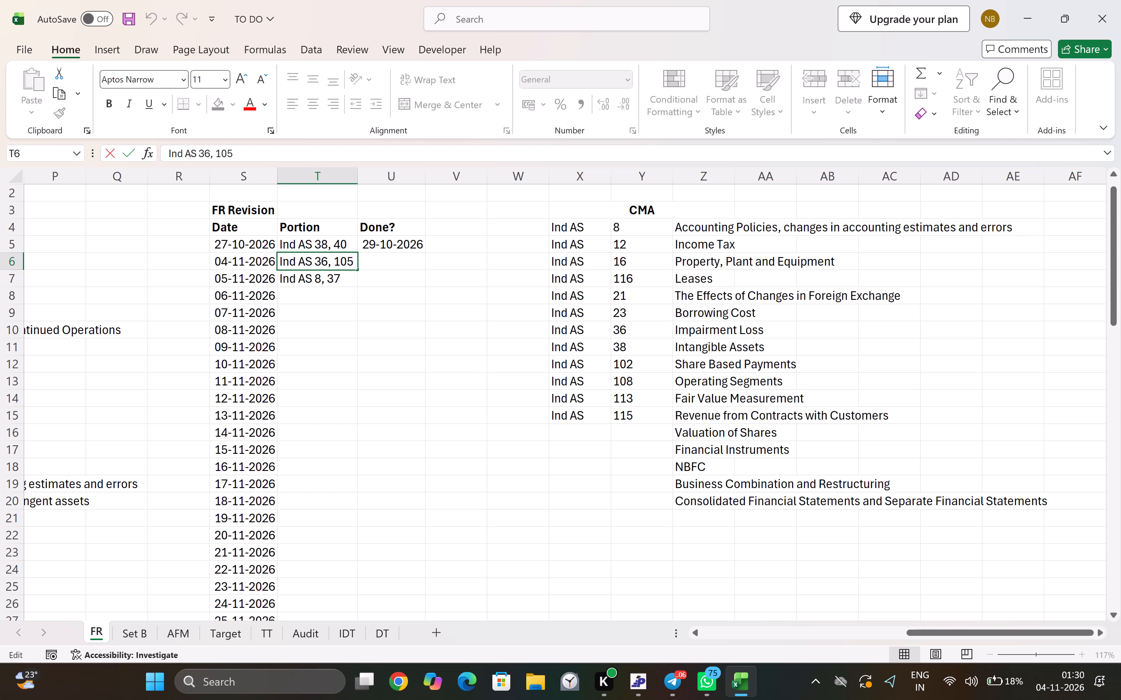
pyautogui.hotkey('shift', 'Left')
pyautogui.hotkey('shift', 'Left')
pyautogui.hotkey('shift', 'Left')
pyautogui.press('BackSpace')
pyautogui.press('BackSpace')
pyautogui.press('Return')
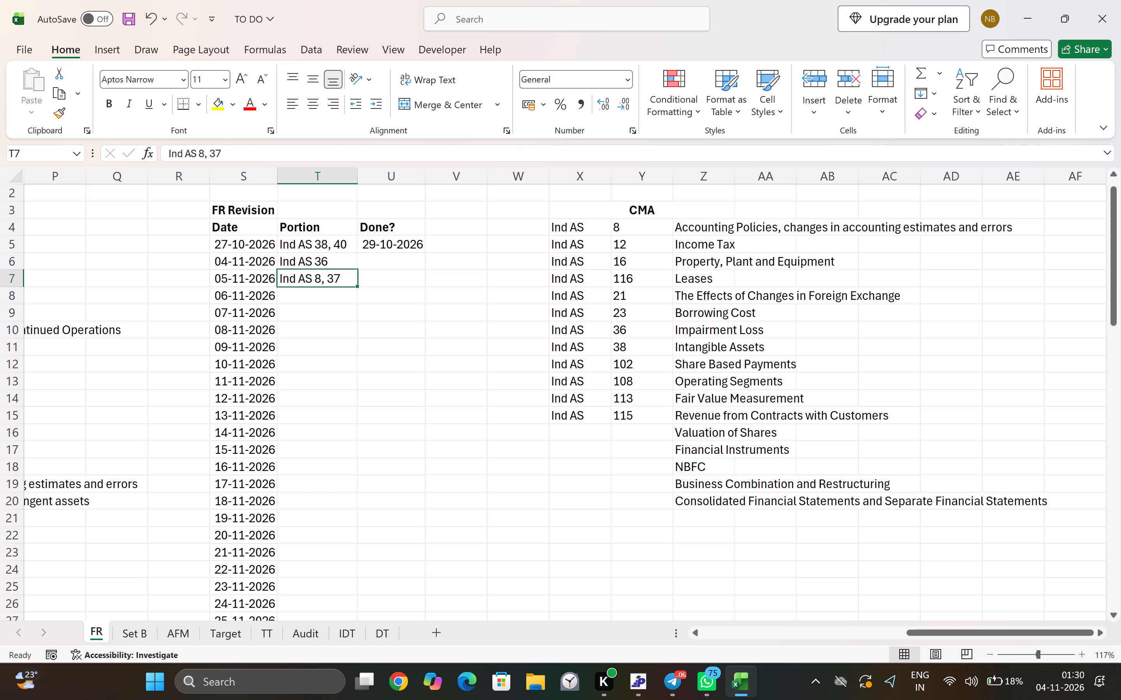
# Shorten the portion for 05-11-2026 in the FR Revision table to Ind AS 37.
pyautogui.press('F2')
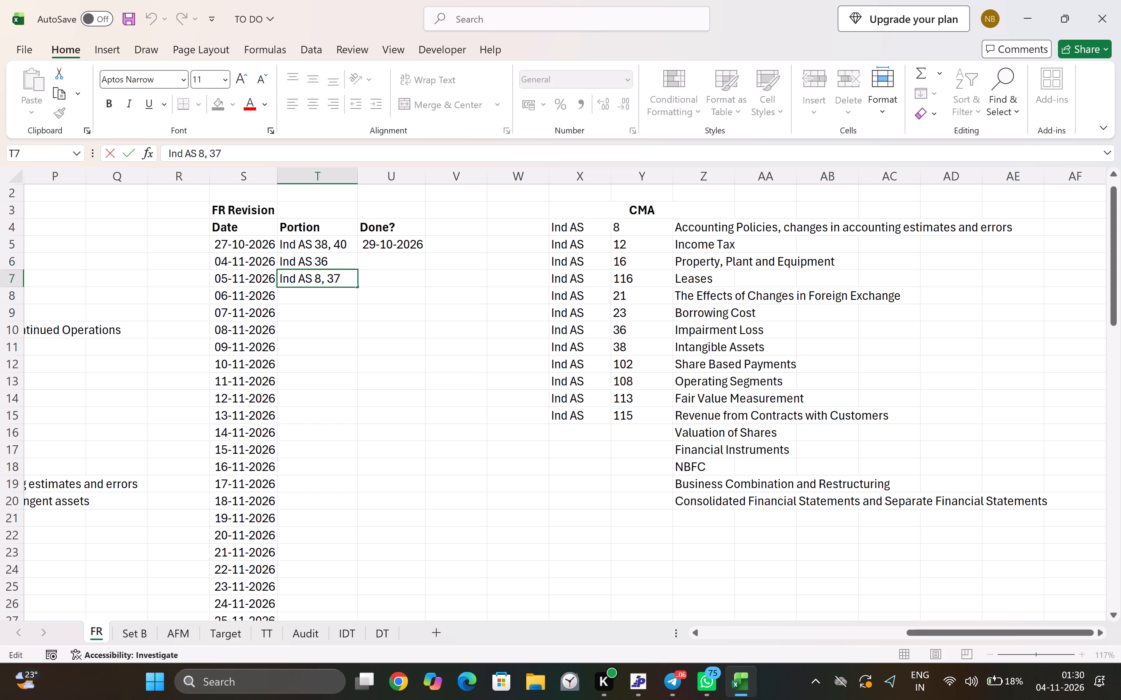
pyautogui.press('Left')
pyautogui.press('Left')
pyautogui.press('BackSpace')
pyautogui.press('BackSpace')
pyautogui.press('BackSpace')
pyautogui.press('Return')
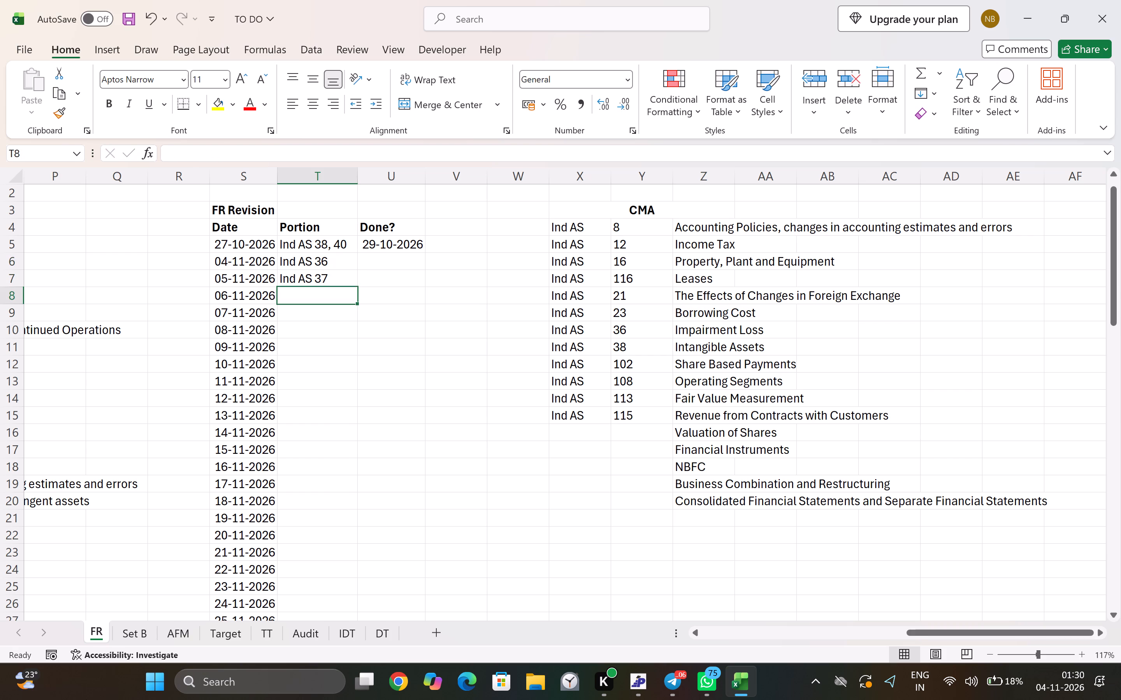
# Review the Ind AS topic list and the CMA list on either side of the FR Revision table.
pyautogui.press('Left')
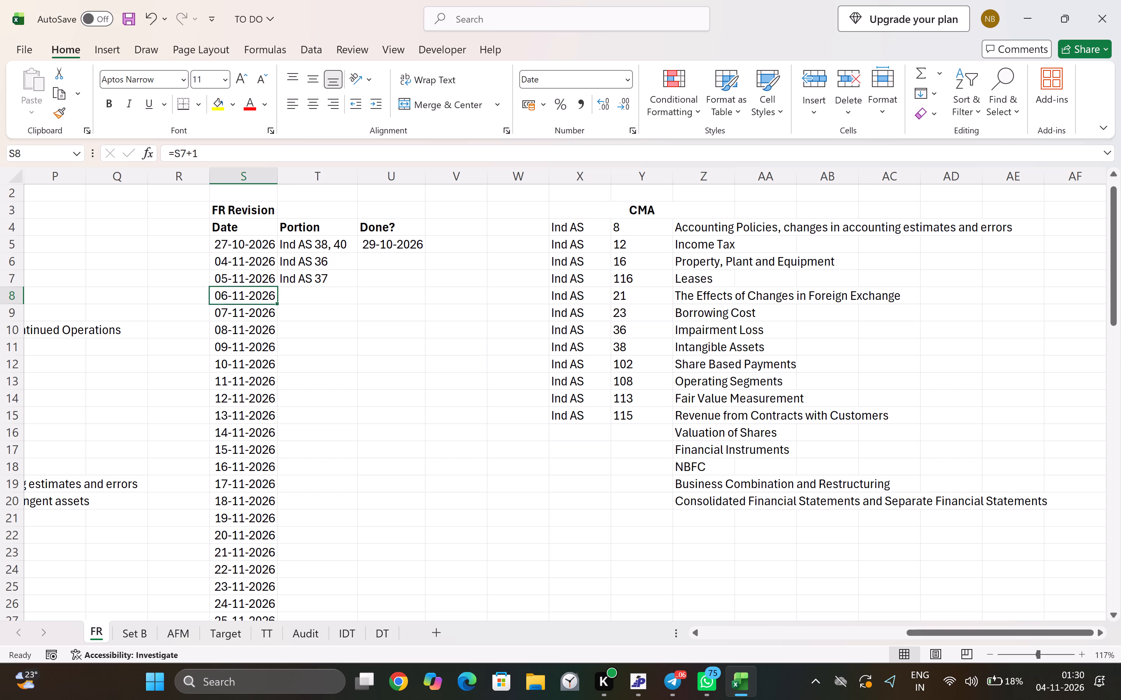
pyautogui.press('Left')
pyautogui.press('Left')
pyautogui.press('Left')
pyautogui.press('Left')
pyautogui.press('Left')
pyautogui.press('Left')
pyautogui.press('Right')
pyautogui.press('Right')
pyautogui.press('Right')
pyautogui.press('Right')
pyautogui.press('Right')
pyautogui.press('Right')
pyautogui.press('Right')
pyautogui.press('Right')
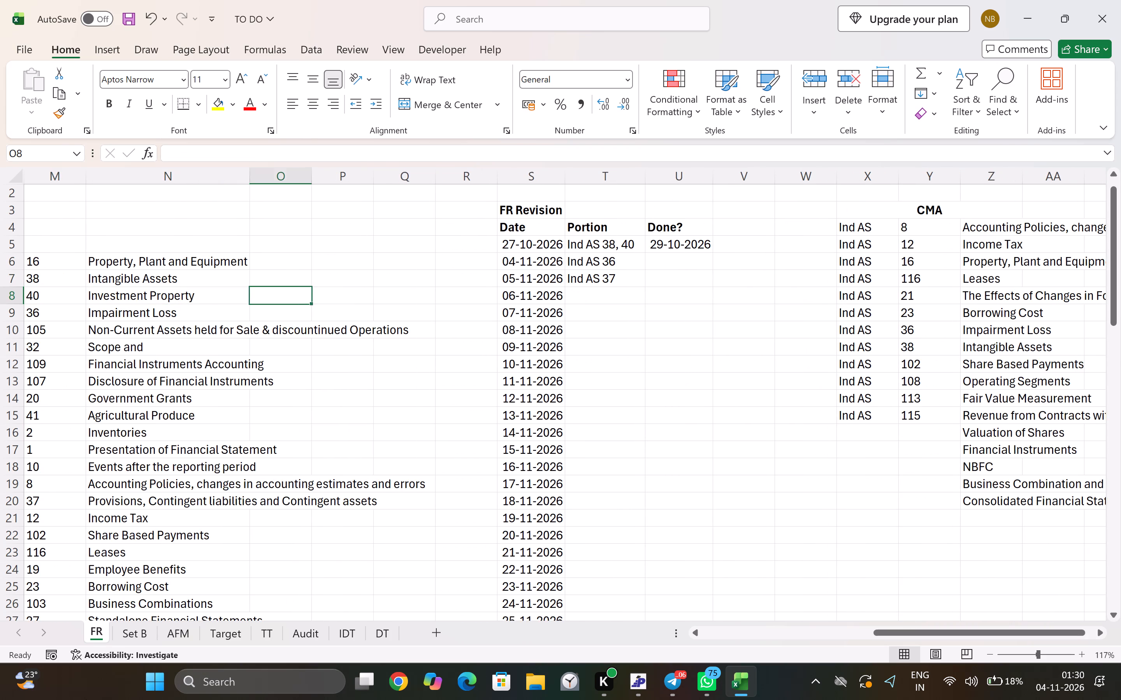
pyautogui.press('Up')
pyautogui.press('Right')
pyautogui.press('Down')
pyautogui.press('Up')
pyautogui.press('Right')
pyautogui.press('Up')
pyautogui.press('Right')
pyautogui.press('Up')
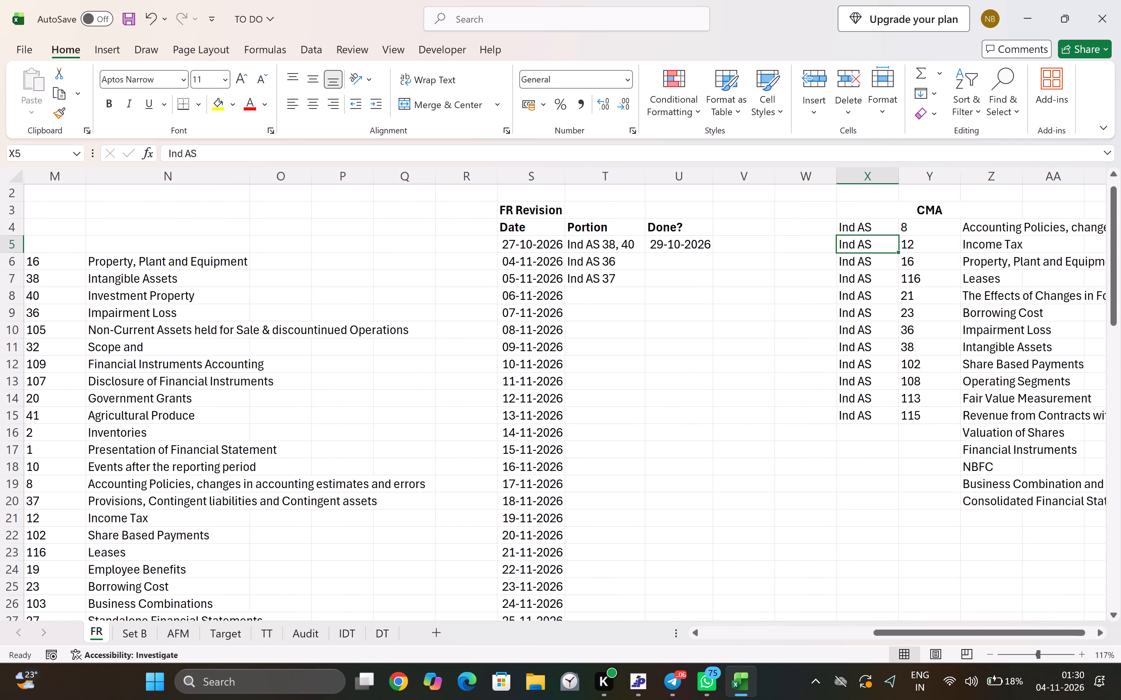
# Fill the portion for 06-11-2026 from the entry above and change its number to make it Ind AS 12.
pyautogui.hotkey('shift', 'Right')
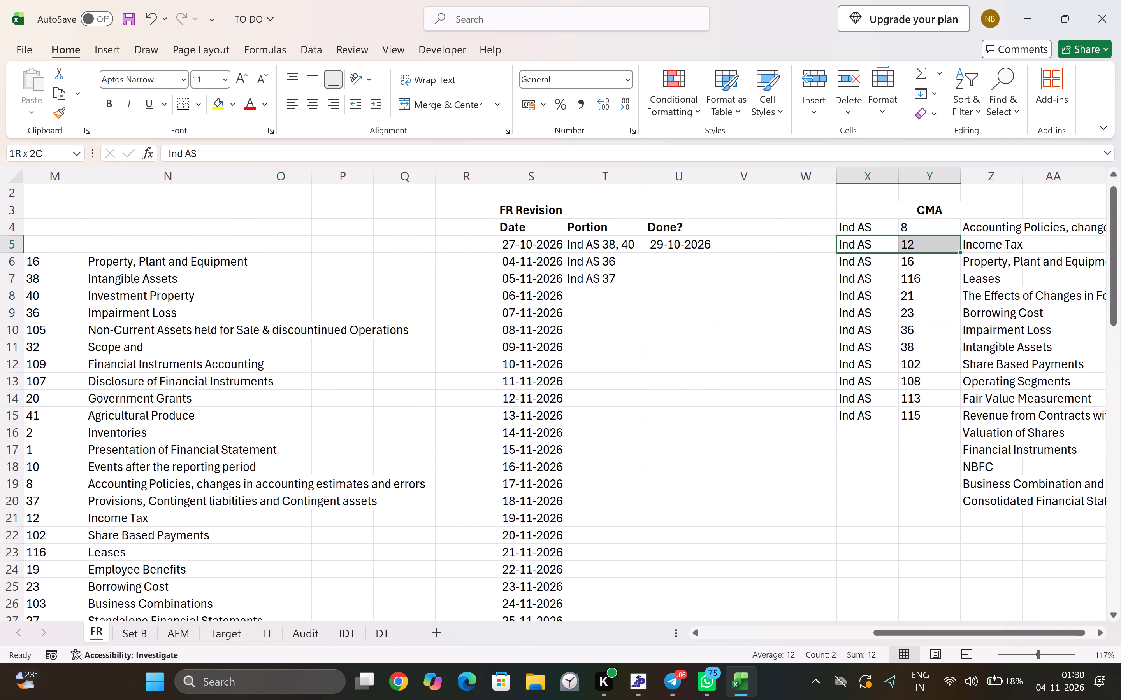
pyautogui.hotkey('ctrl', 'c')
pyautogui.press('Left')
pyautogui.press('Left')
pyautogui.press('Down')
pyautogui.press('Left')
pyautogui.press('Down')
pyautogui.press('Right')
pyautogui.press('Right')
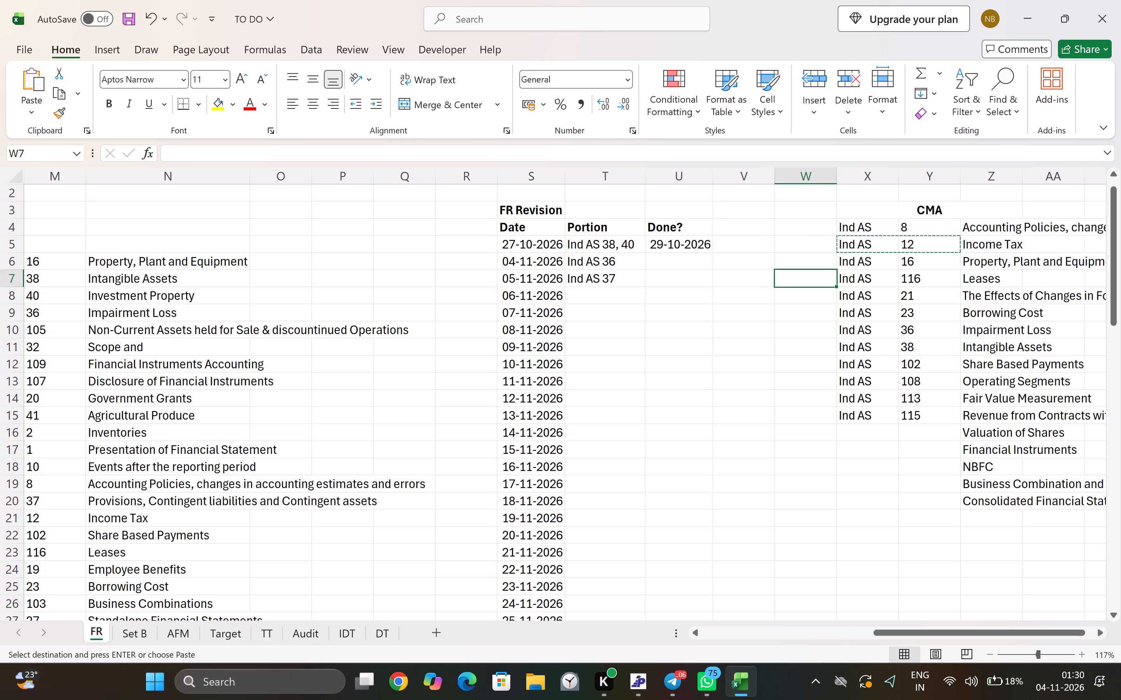
pyautogui.press('Up')
pyautogui.press('Down')
pyautogui.press('Left')
pyautogui.press('Left')
pyautogui.press('Down')
pyautogui.press('Left')
pyautogui.hotkey('ctrl', 'd')
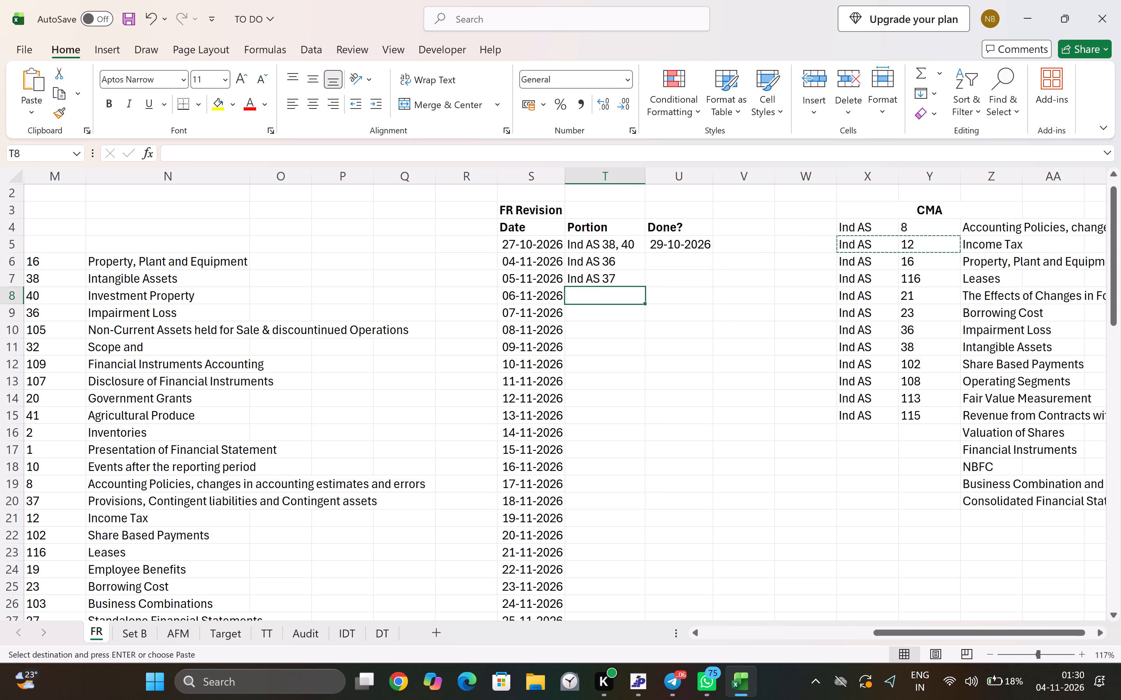
pyautogui.press('F2')
pyautogui.hotkey('shift', 'Left')
pyautogui.hotkey('shift', 'Left')
pyautogui.write('12')
pyautogui.press('Return')
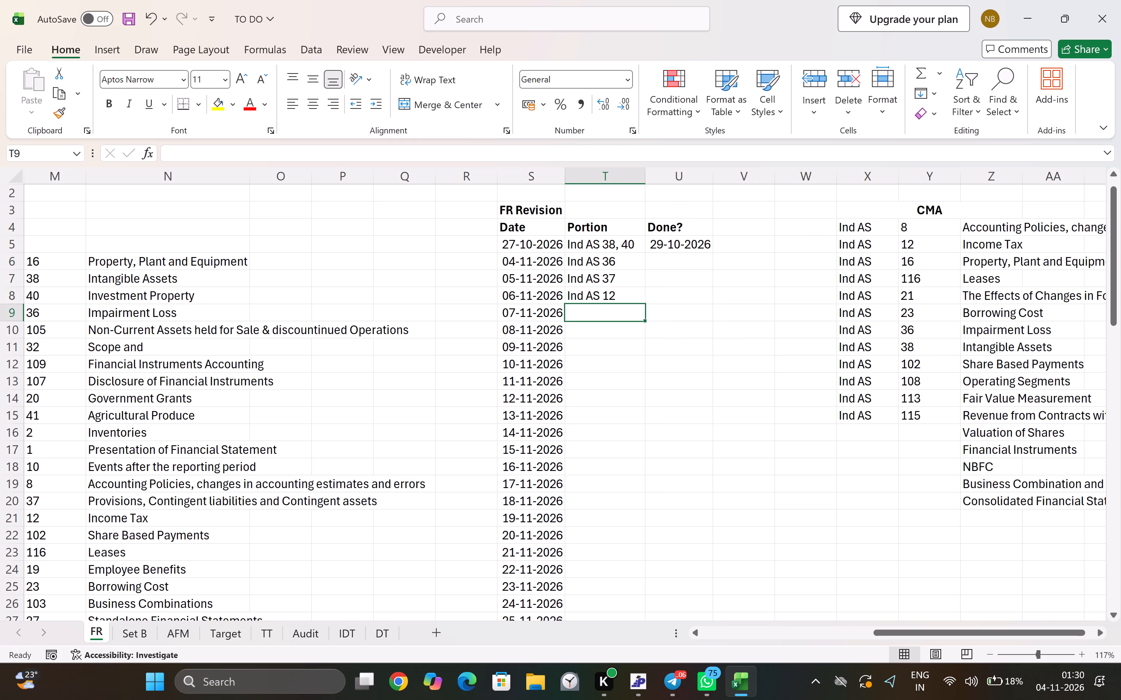
# Fill the portion for 07-11-2026 from the entry above and change it to Ind AS 116.
pyautogui.hotkey('ctrl', 'd')
pyautogui.press('F2')
pyautogui.press('BackSpace')
pyautogui.write('16')
pyautogui.press('Return')
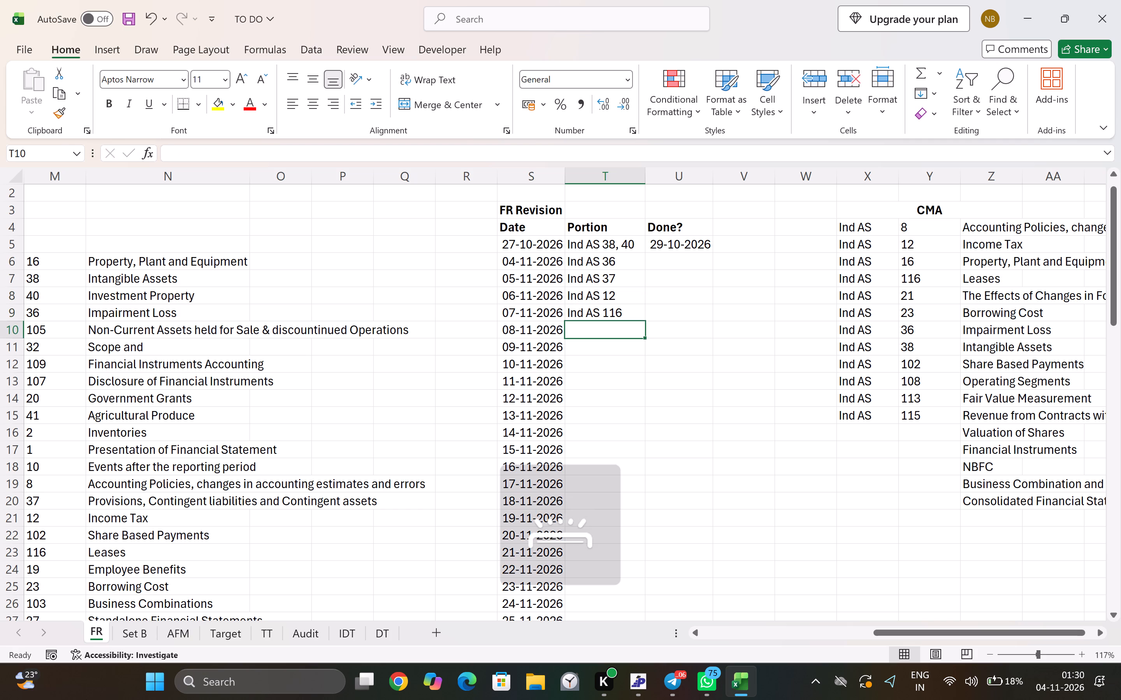
# Make the numbers 36 and 38 in the CMA list bold.
pyautogui.press('Up')
pyautogui.press('Up')
pyautogui.press('Right')
pyautogui.press('Up')
pyautogui.press('Right')
pyautogui.press('Up')
pyautogui.press('Right')
pyautogui.press('Right')
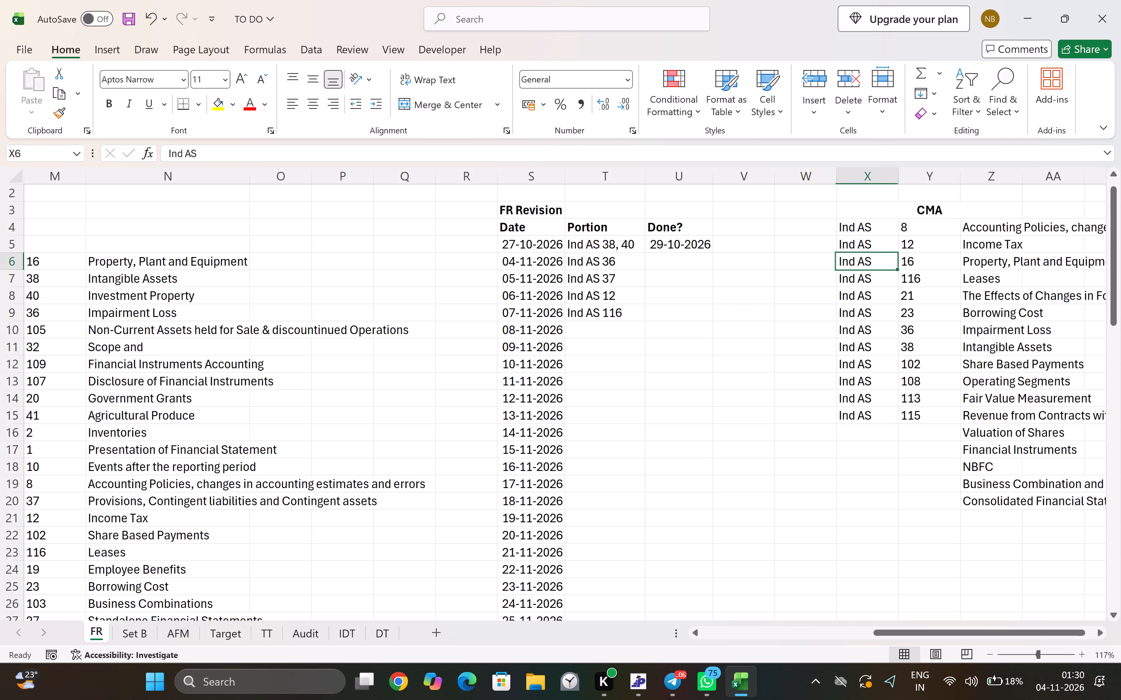
pyautogui.press('Up')
pyautogui.press('Right')
pyautogui.press('Down')
pyautogui.press('Down')
pyautogui.press('Down')
pyautogui.press('Down')
pyautogui.press('Down')
pyautogui.hotkey('shift', 'Down')
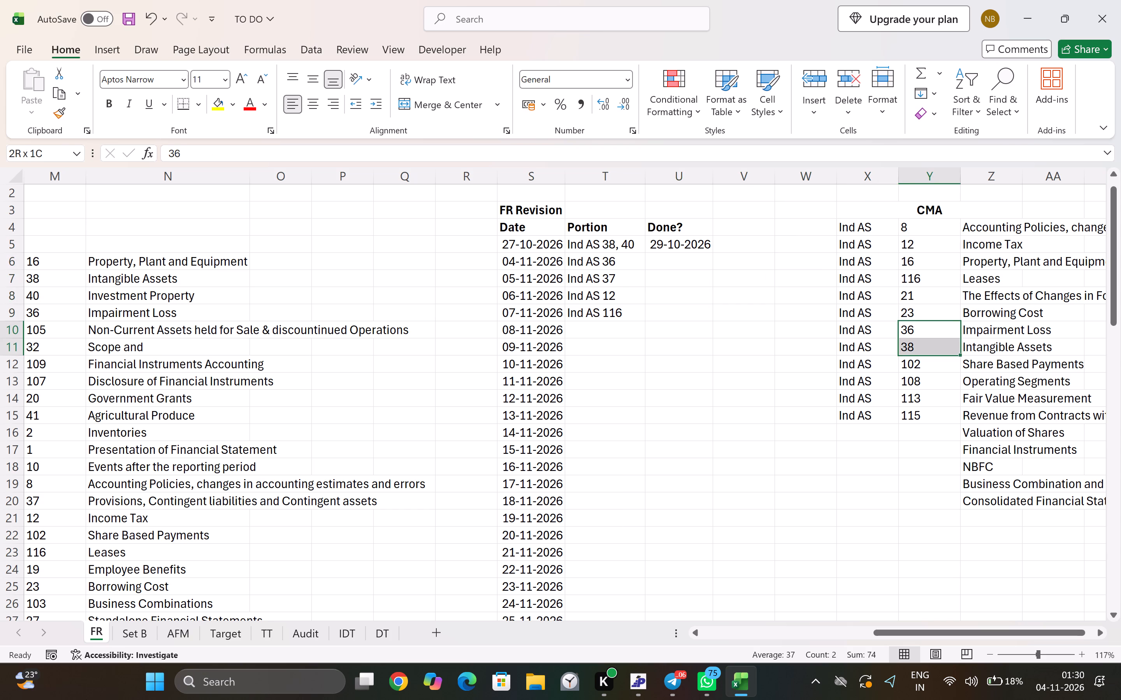
pyautogui.hotkey('ctrl', 'b')
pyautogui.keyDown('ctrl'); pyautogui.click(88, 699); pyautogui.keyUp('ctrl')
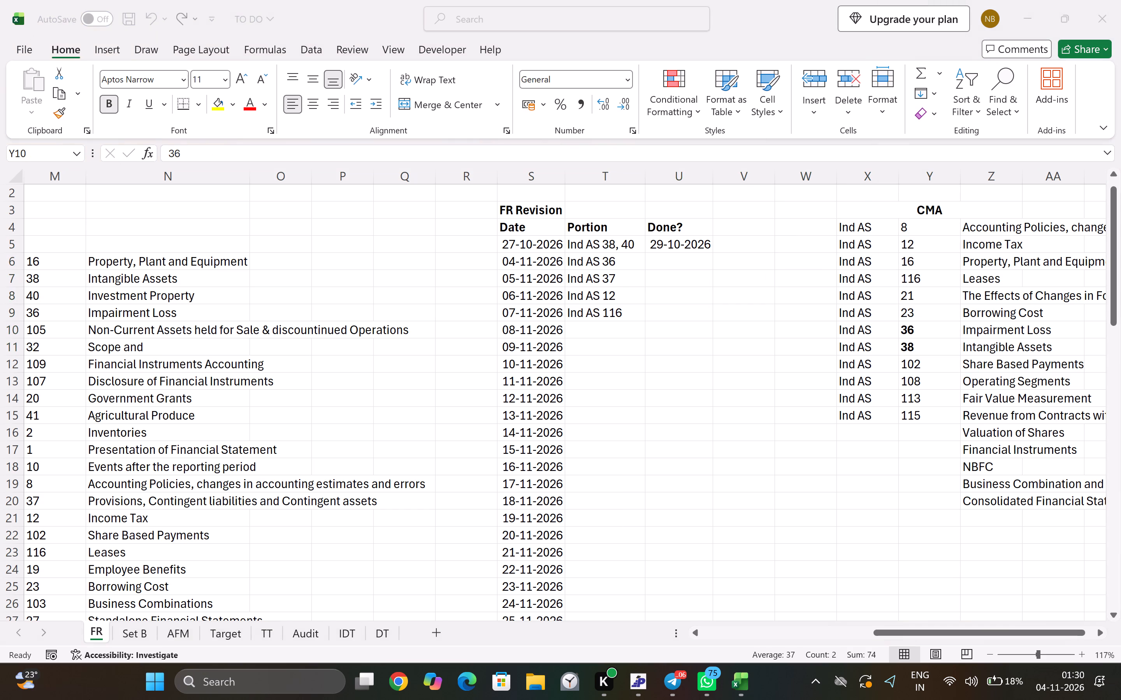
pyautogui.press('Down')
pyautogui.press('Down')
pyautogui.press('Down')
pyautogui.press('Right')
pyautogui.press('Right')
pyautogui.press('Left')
# Apply the same bold formatting to the numbers 116 and 12 in the CMA list.
pyautogui.click(797, 367)
pyautogui.click(835, 358)
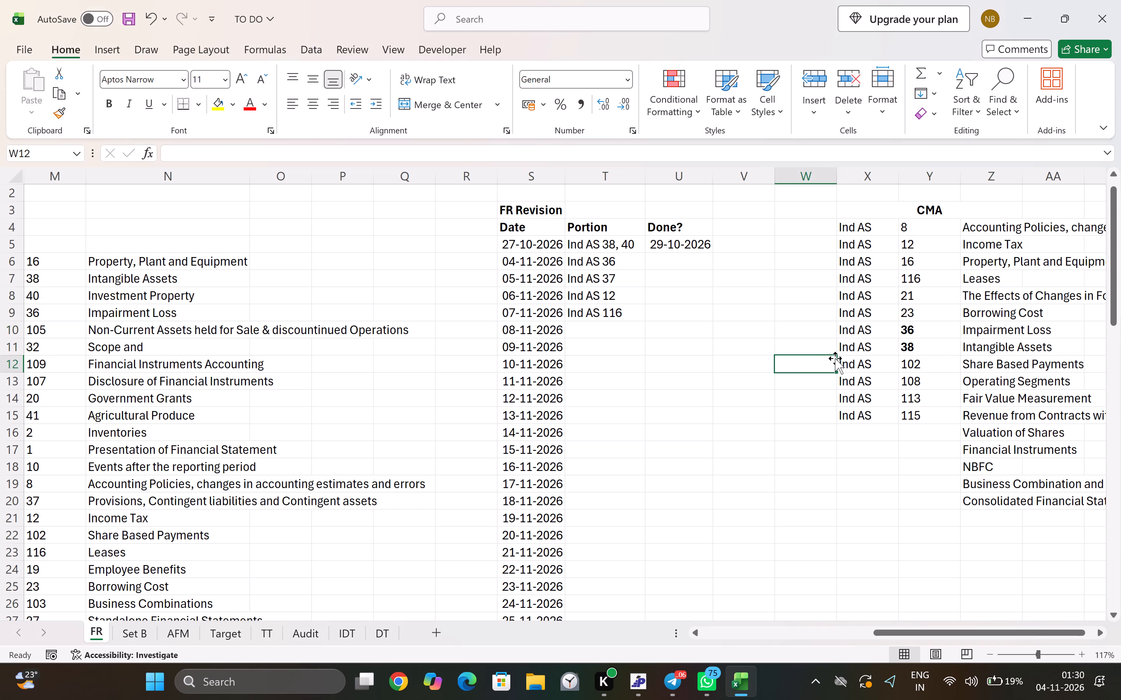
pyautogui.press('Up')
pyautogui.press('Up')
pyautogui.press('Right')
pyautogui.press('Up')
pyautogui.press('Right')
pyautogui.press('Up')
pyautogui.press('Up')
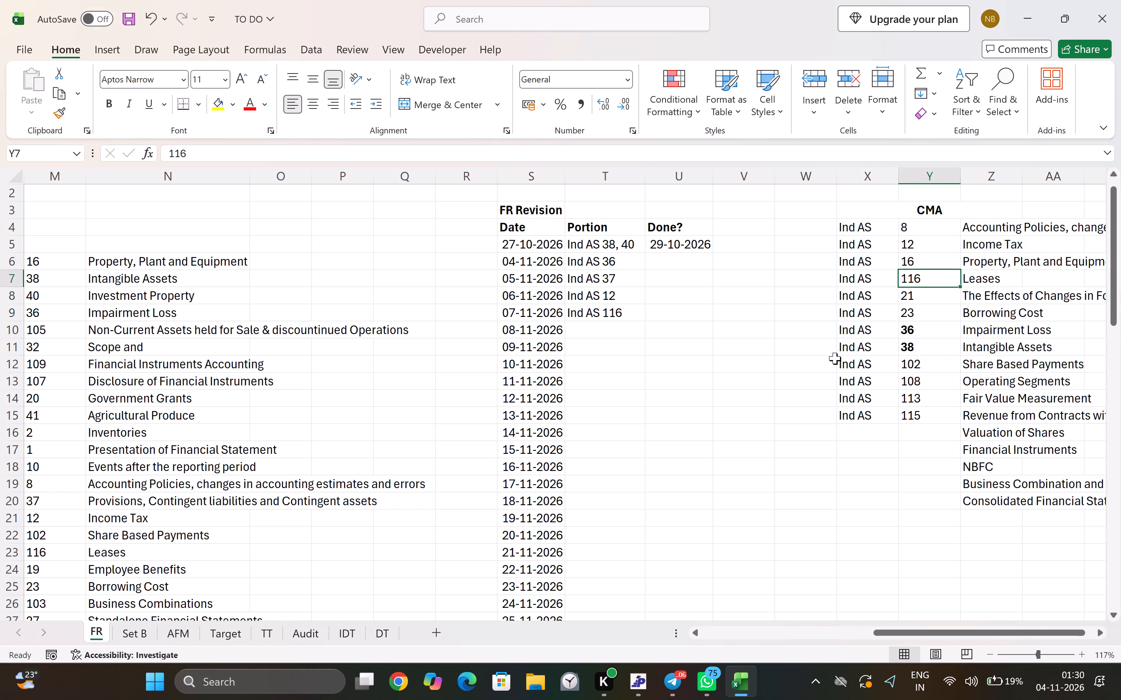
pyautogui.press('F4')
pyautogui.press('Up')
pyautogui.press('Up')
pyautogui.press('F4')
# Fill the portion for 08-11-2026 from the entry above and change it to Ind AS 23 & 102.
pyautogui.press('Left')
pyautogui.press('Left')
pyautogui.press('Down')
pyautogui.press('Left')
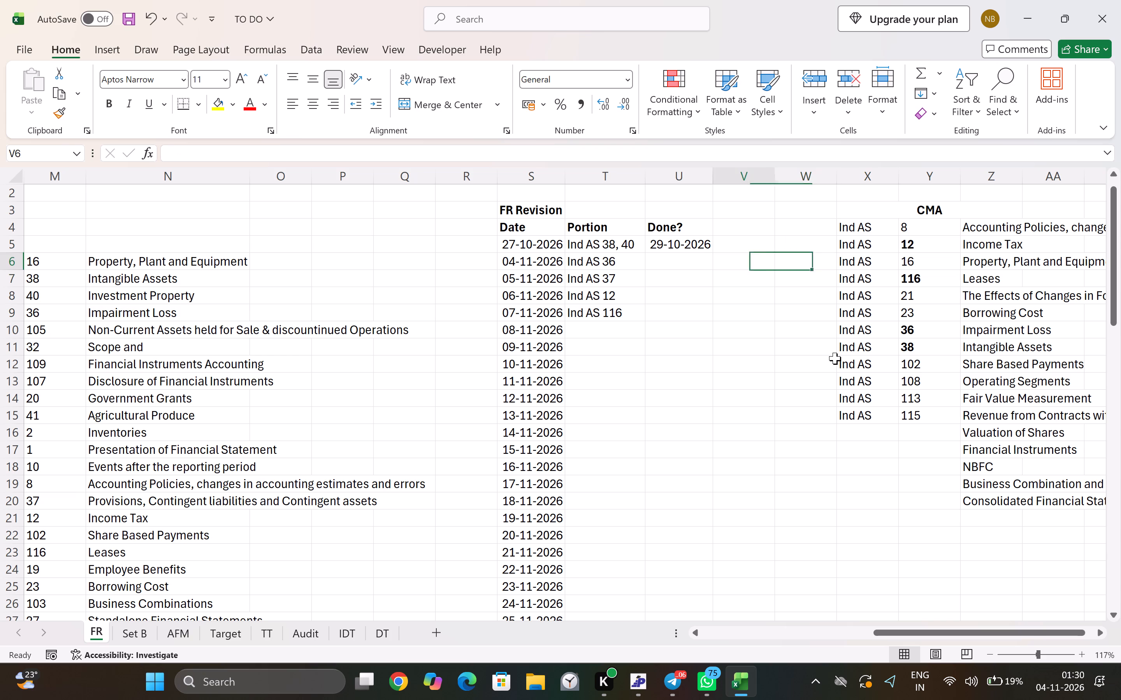
pyautogui.press('Down')
pyautogui.press('Left')
pyautogui.press('Down')
pyautogui.press('Down')
pyautogui.press('Down')
pyautogui.press('Left')
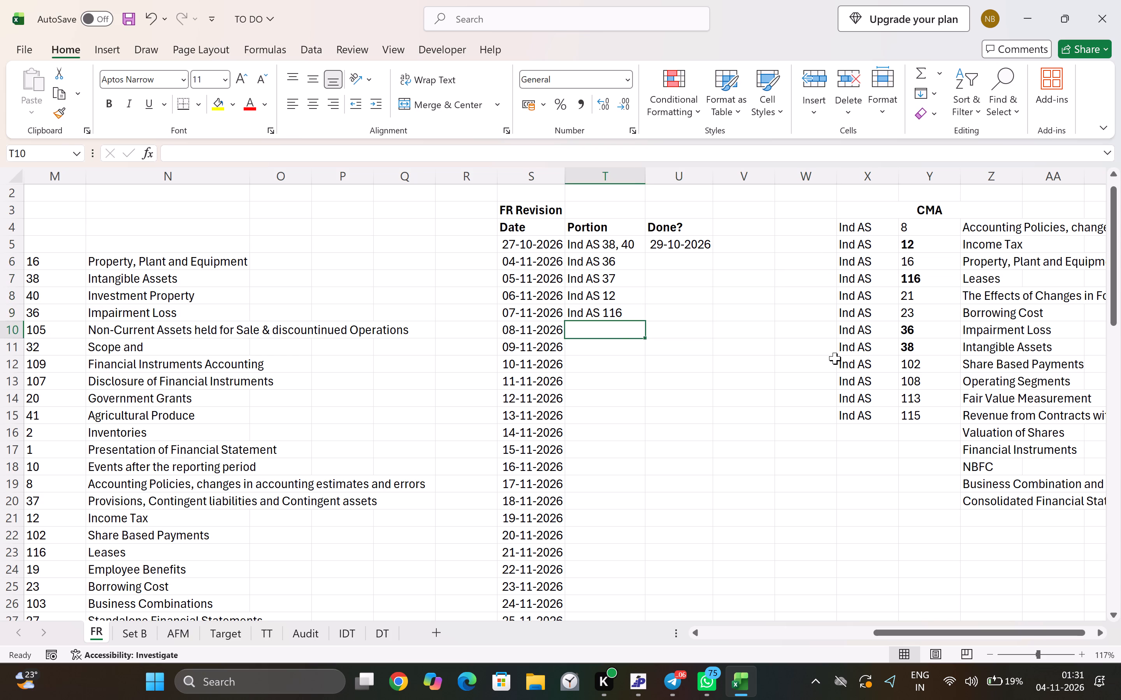
pyautogui.hotkey('ctrl', 'd')
pyautogui.press('F2')
pyautogui.hotkey('shift', 'Left')
pyautogui.hotkey('shift', 'Left')
pyautogui.hotkey('shift', 'Left')
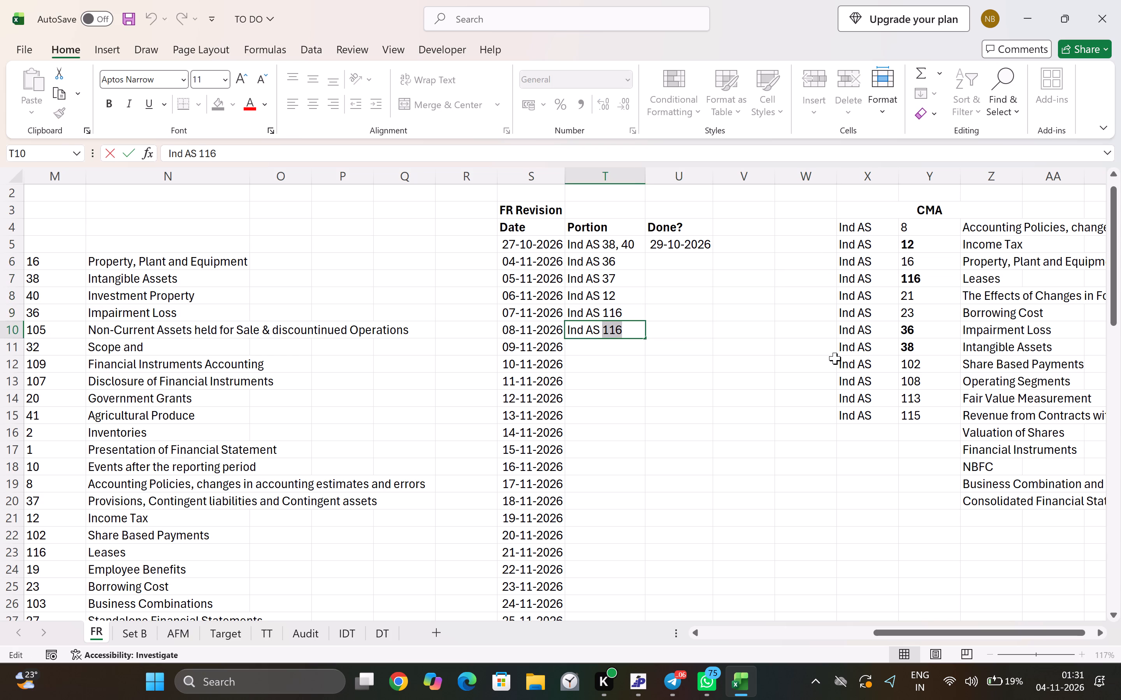
pyautogui.write('23 &')
pyautogui.press('space')
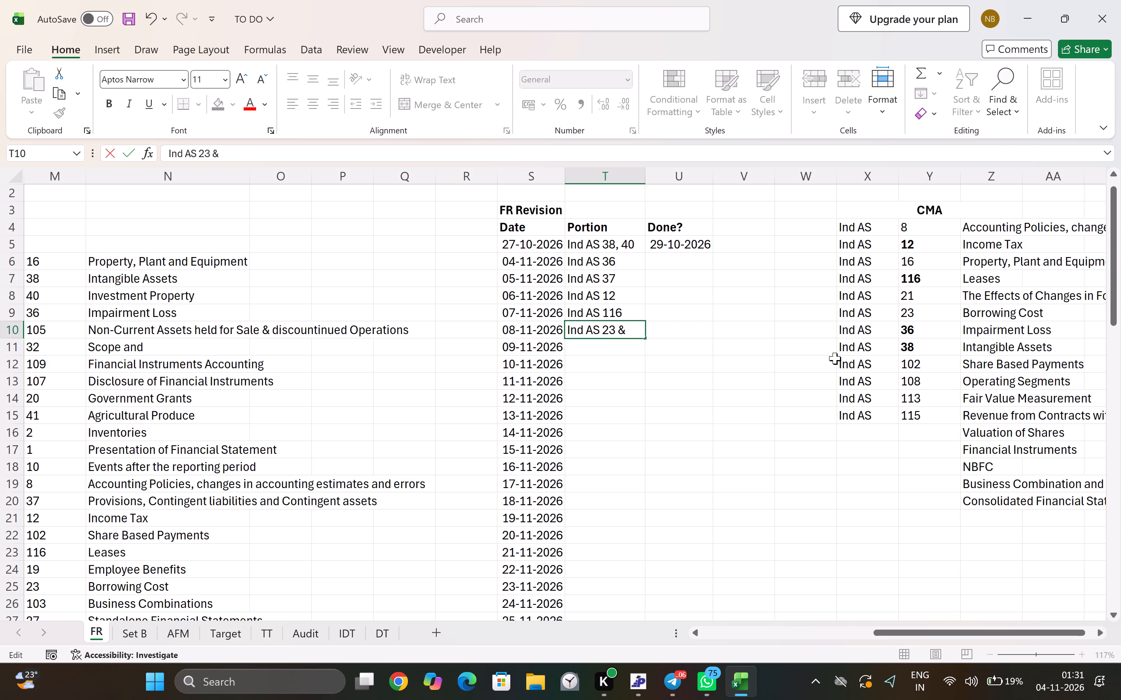
pyautogui.write('102')
pyautogui.press('Return')
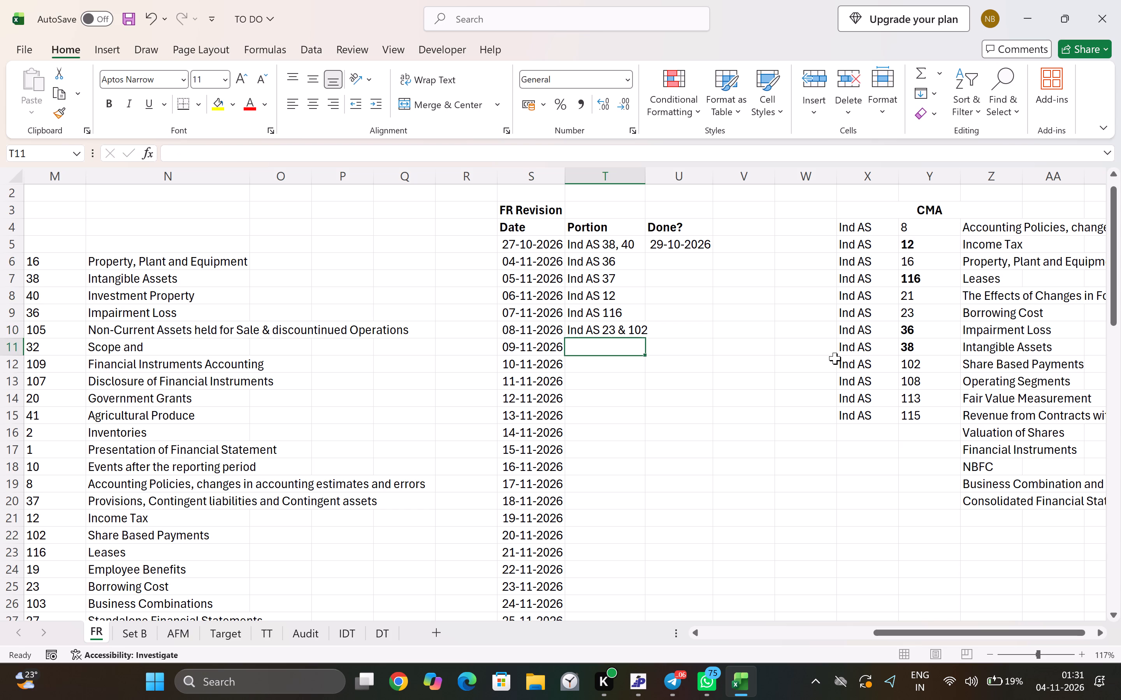
# Fill the portion for 09-11-2026 from the entry above and trim it to Ind AS 2.
pyautogui.press('Up')
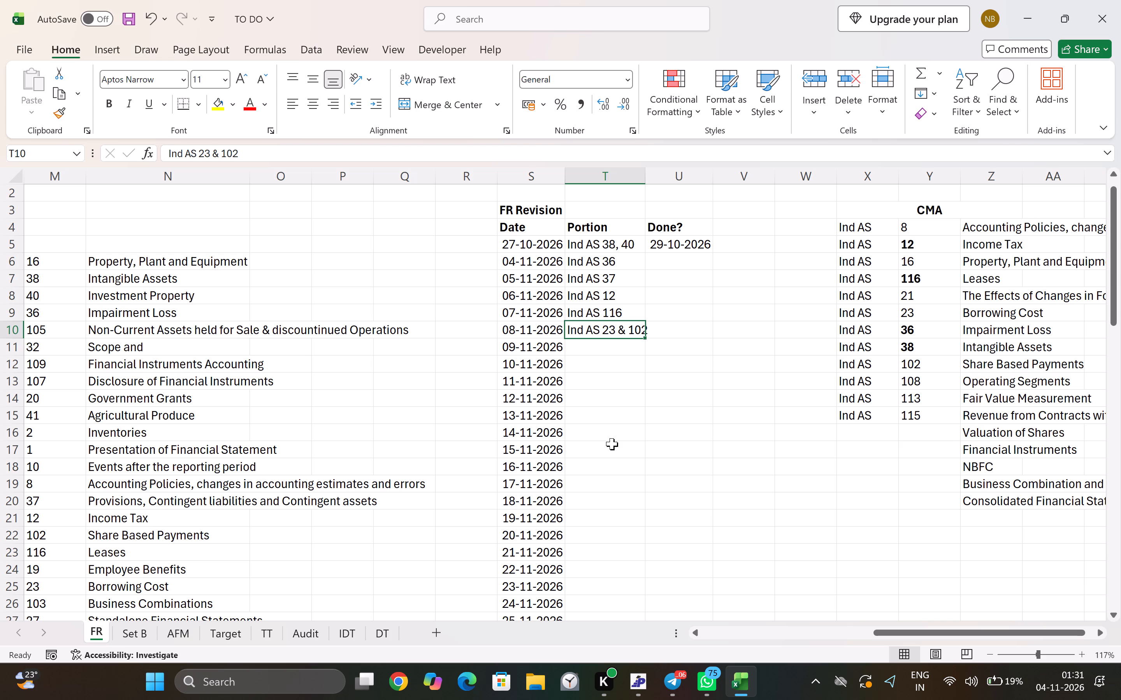
pyautogui.hscroll(3, 617, 439)
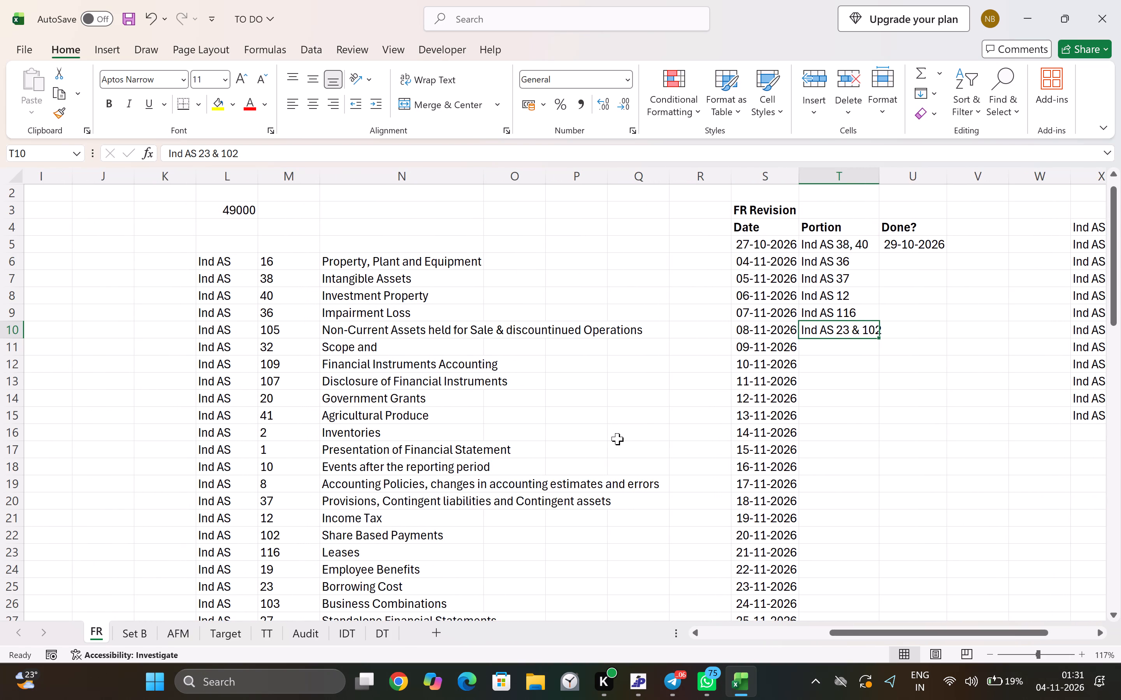
pyautogui.press('Right')
pyautogui.press('Right')
pyautogui.press('Right')
pyautogui.press('Right')
pyautogui.press('Right')
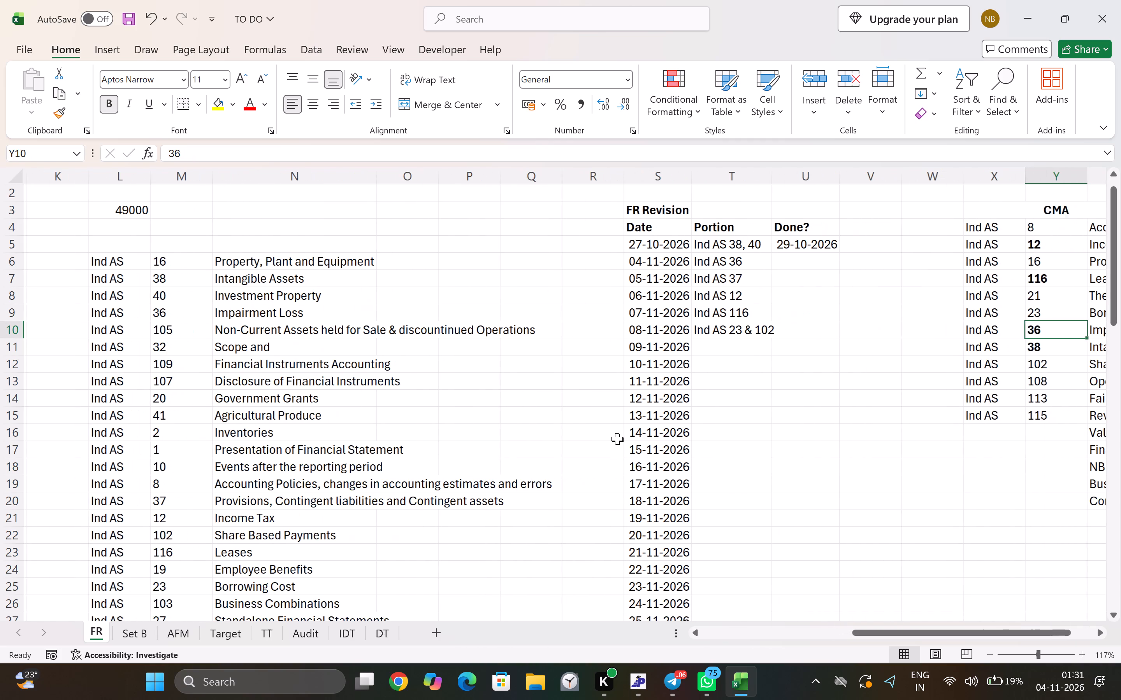
pyautogui.press('Left')
pyautogui.press('Left')
pyautogui.press('Left')
pyautogui.press('Left')
pyautogui.press('Down')
pyautogui.press('Left')
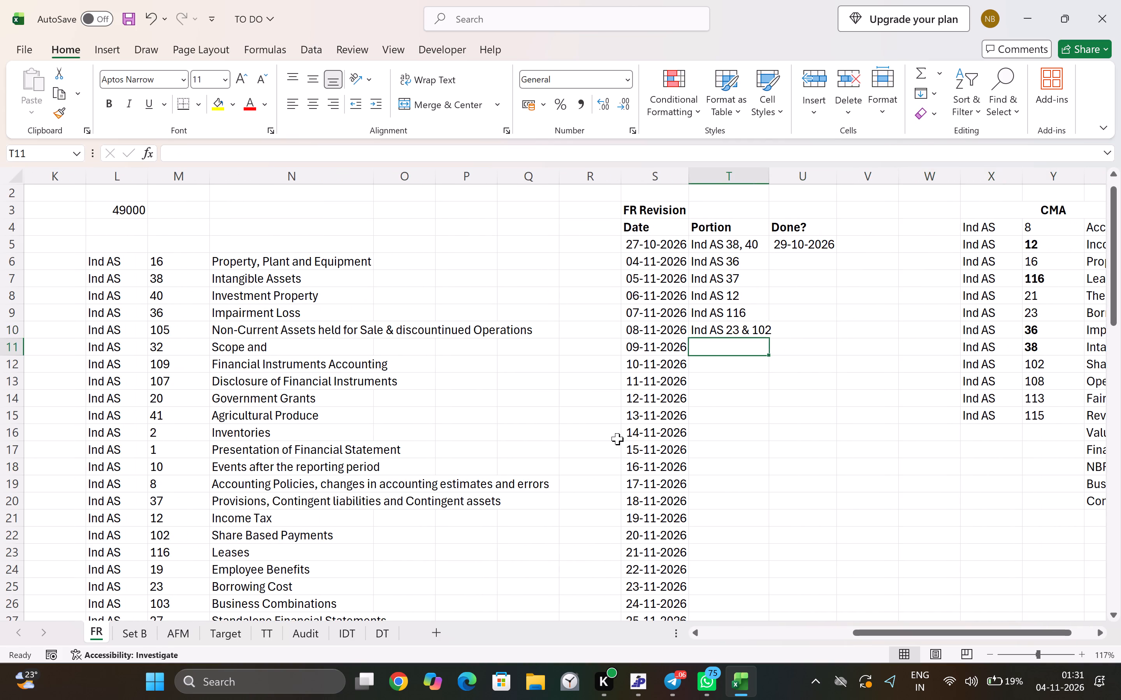
pyautogui.hotkey('ctrl', 'd')
pyautogui.press('F2')
pyautogui.press('Left')
pyautogui.hotkey('shift', 'Left')
pyautogui.hotkey('shift', 'Left')
pyautogui.hotkey('shift', 'Left')
pyautogui.hotkey('shift', 'Left')
pyautogui.hotkey('shift', 'Left')
pyautogui.hotkey('shift', 'Left')
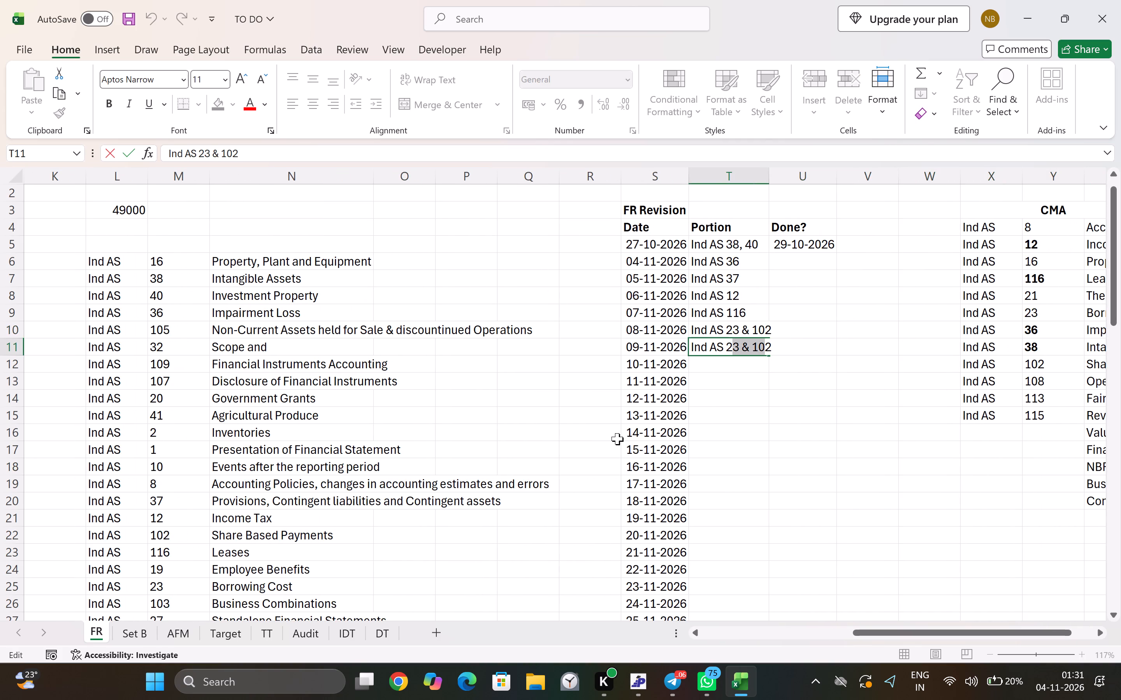
pyautogui.press('BackSpace')
pyautogui.press('BackSpace')
pyautogui.press('Return')
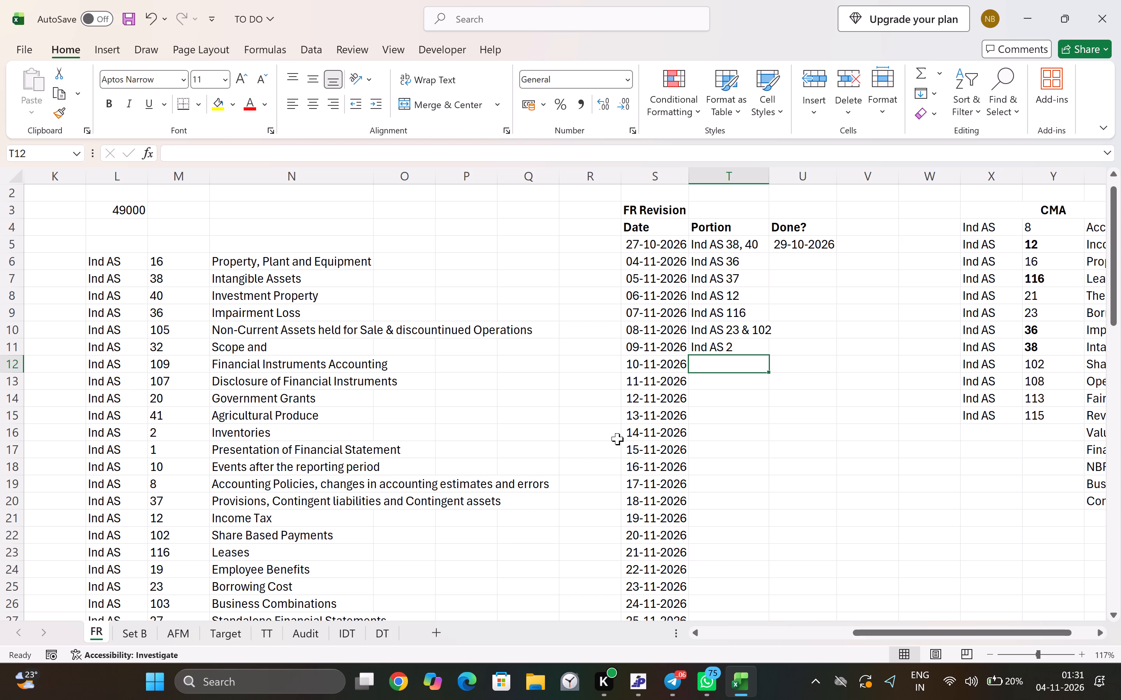
# Fill the portion for 10-11-2026 from the entry above and change its number to make it Ind AS 105.
pyautogui.hotkey('ctrl', 'd')
pyautogui.press('F2')
pyautogui.hotkey('shift', 'Left')
pyautogui.write('105')
pyautogui.press('Return')
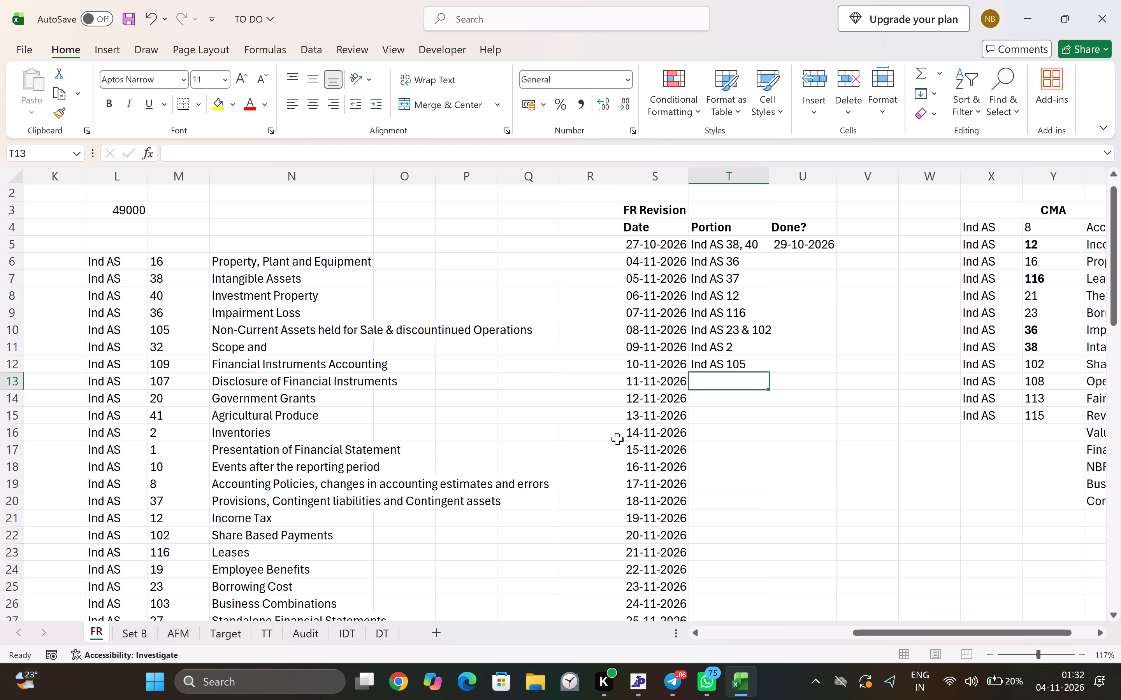
# Extend the portion for 10-11-2026 to read Ind AS 105 & 113.
pyautogui.press('Up')
pyautogui.press('Right')
pyautogui.press('Right')
pyautogui.press('Right')
pyautogui.press('Down')
pyautogui.press('Right')
pyautogui.press('Left')
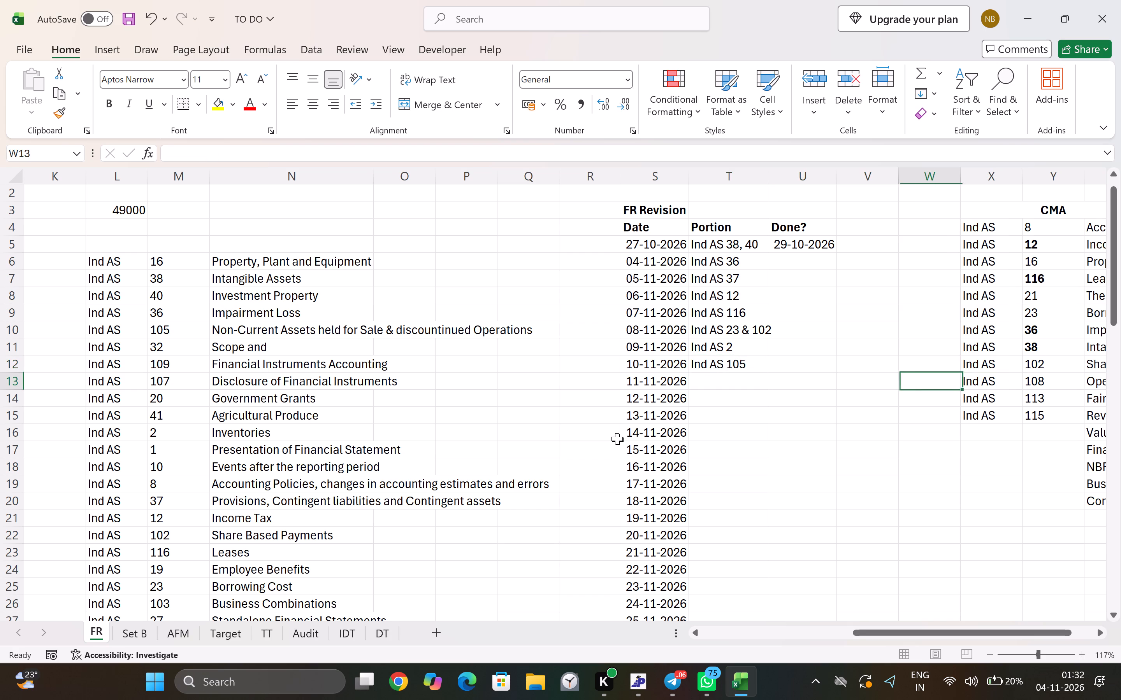
pyautogui.press('Up')
pyautogui.press('Left')
pyautogui.press('Left')
pyautogui.press('Left')
pyautogui.press('F2')
pyautogui.press('space')
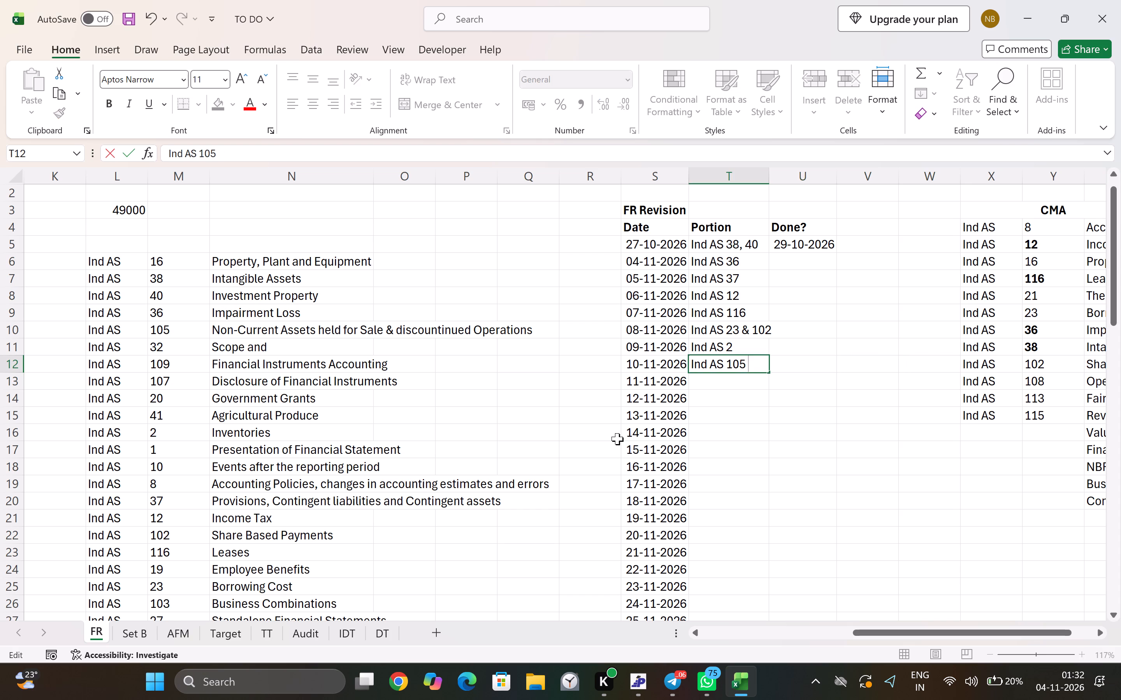
pyautogui.write('& 11')
pyautogui.press('3')
pyautogui.press('Return')
# Autofit the width of the Portion column to its longest entry.
pyautogui.press('Up')
pyautogui.hotkey('alt', 'h')
pyautogui.write('oi')
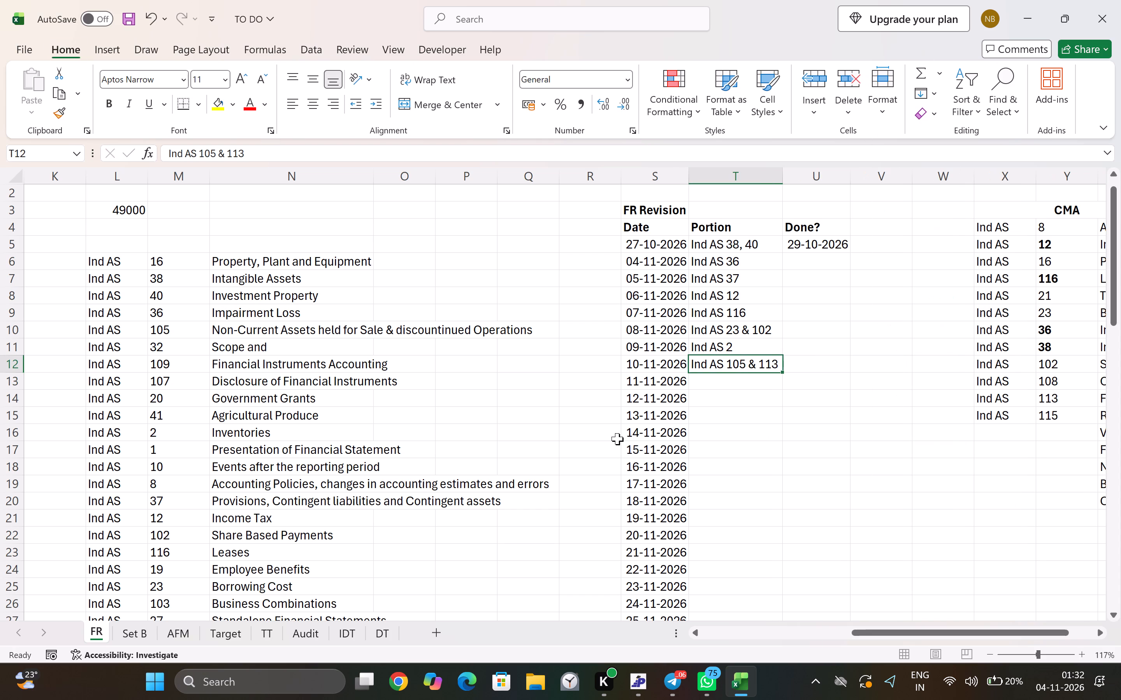
# Make the numbers 113 and 102 in the CMA list bold.
pyautogui.press('Right')
pyautogui.press('Right')
pyautogui.press('Right')
pyautogui.press('Right')
pyautogui.press('Right')
pyautogui.press('Down')
pyautogui.press('Down')
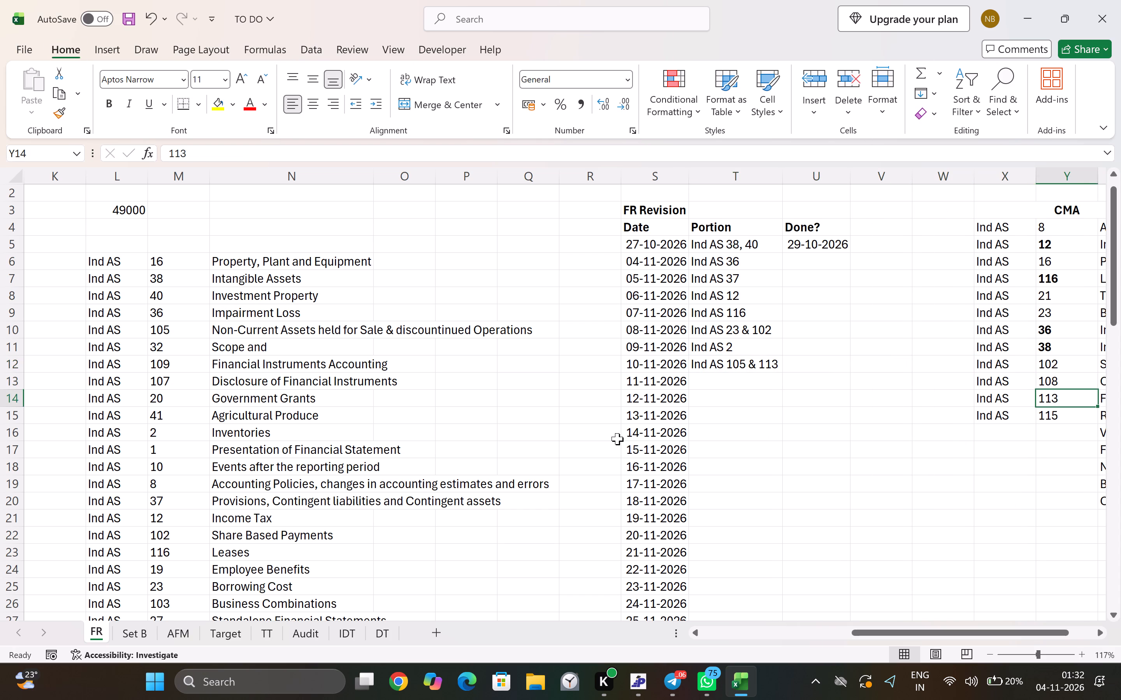
pyautogui.hotkey('ctrl', 'b')
pyautogui.press('Up')
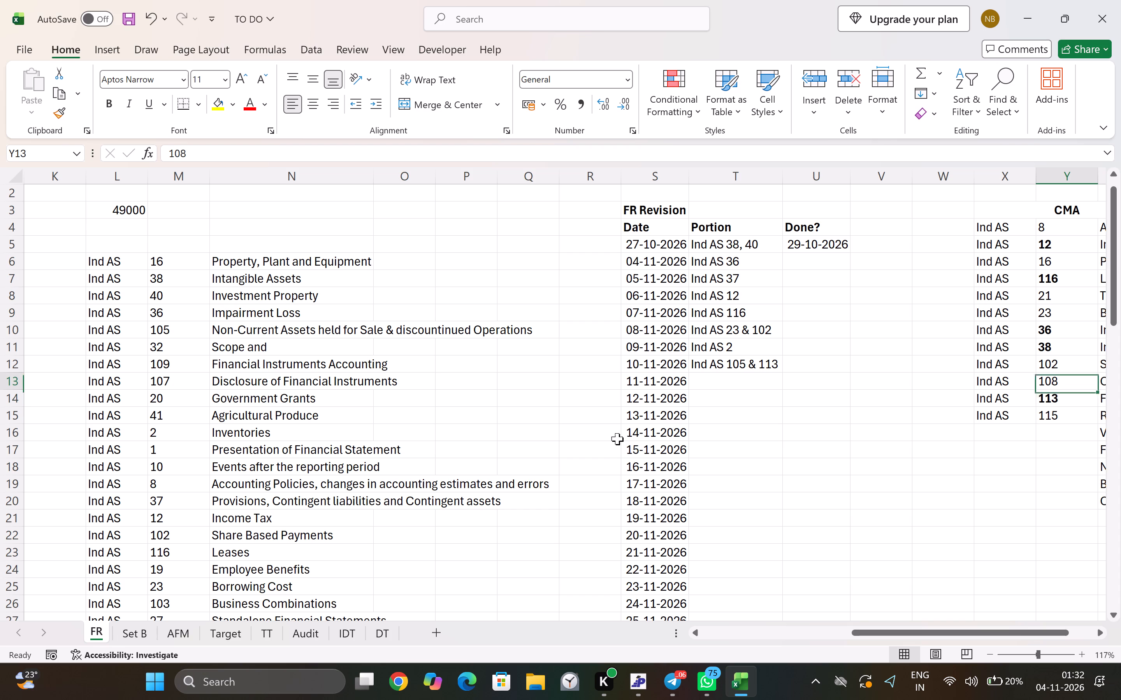
pyautogui.press('Up')
pyautogui.hotkey('ctrl', 'v')
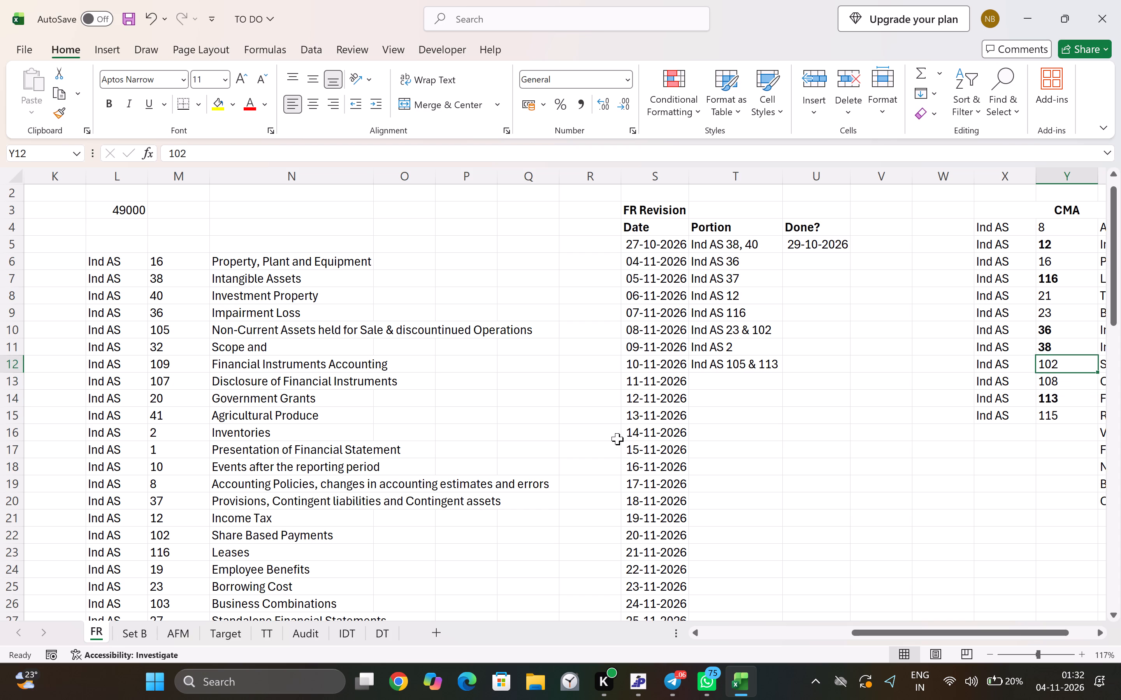
pyautogui.hotkey('ctrl', 'b')
# Make the numbers 23 and 16 in the CMA list bold.
pyautogui.press('Up')
pyautogui.press('Up')
pyautogui.press('Up')
pyautogui.hotkey('ctrl', 'b')
pyautogui.press('Right')
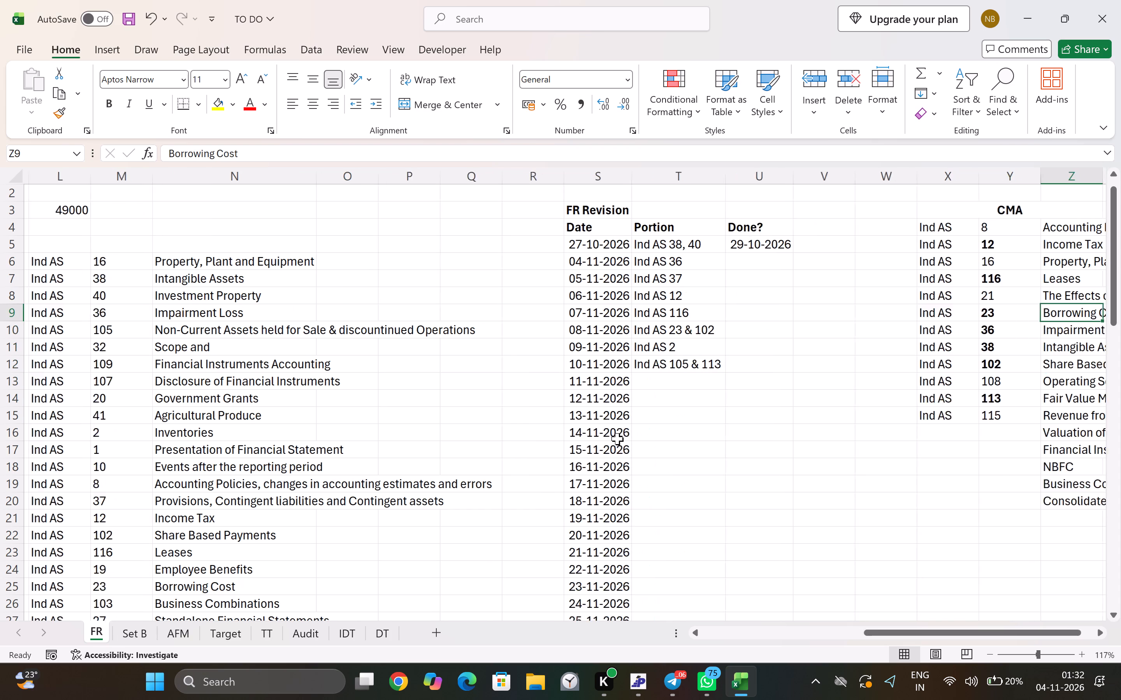
pyautogui.press('Right')
pyautogui.press('Left')
pyautogui.press('Left')
pyautogui.press('Right')
pyautogui.press('Up')
pyautogui.press('Up')
pyautogui.press('Left')
pyautogui.press('Up')
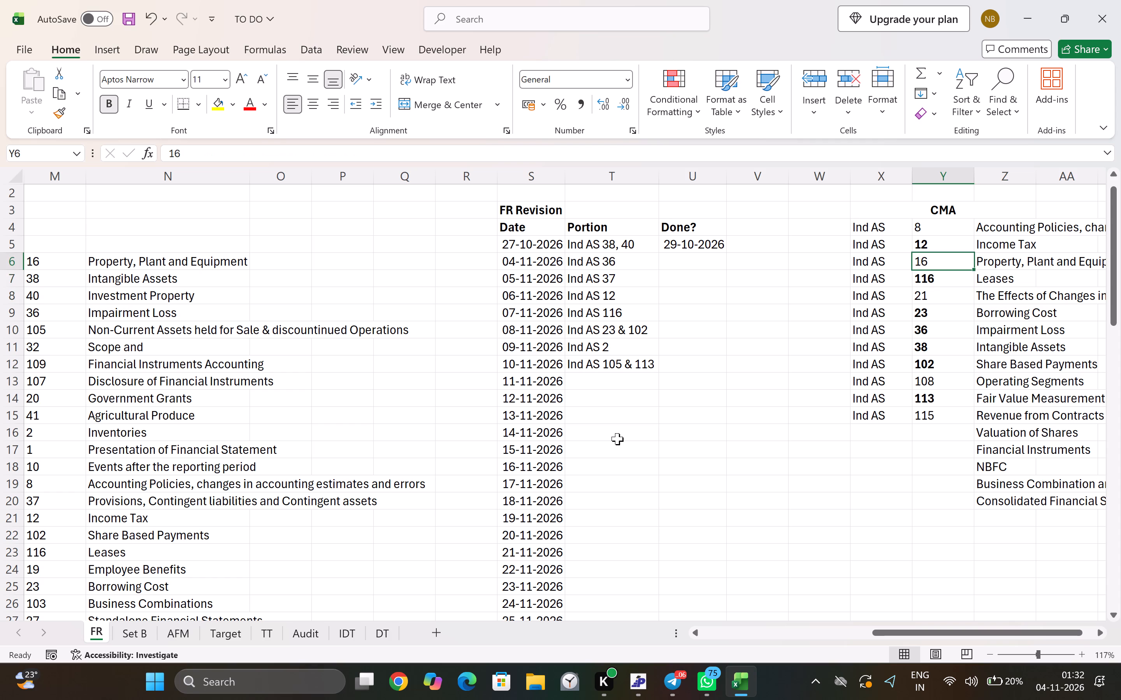
pyautogui.hotkey('ctrl', 'b')
# Fill the portion for 11-11-2026 from the entry above and change it to Ind AS 116.
pyautogui.press('Down')
pyautogui.press('Down')
pyautogui.press('Down')
pyautogui.press('Down')
pyautogui.press('Down')
pyautogui.press('Down')
pyautogui.press('Down')
pyautogui.press('Down')
pyautogui.press('Down')
pyautogui.press('Down')
pyautogui.press('Up')
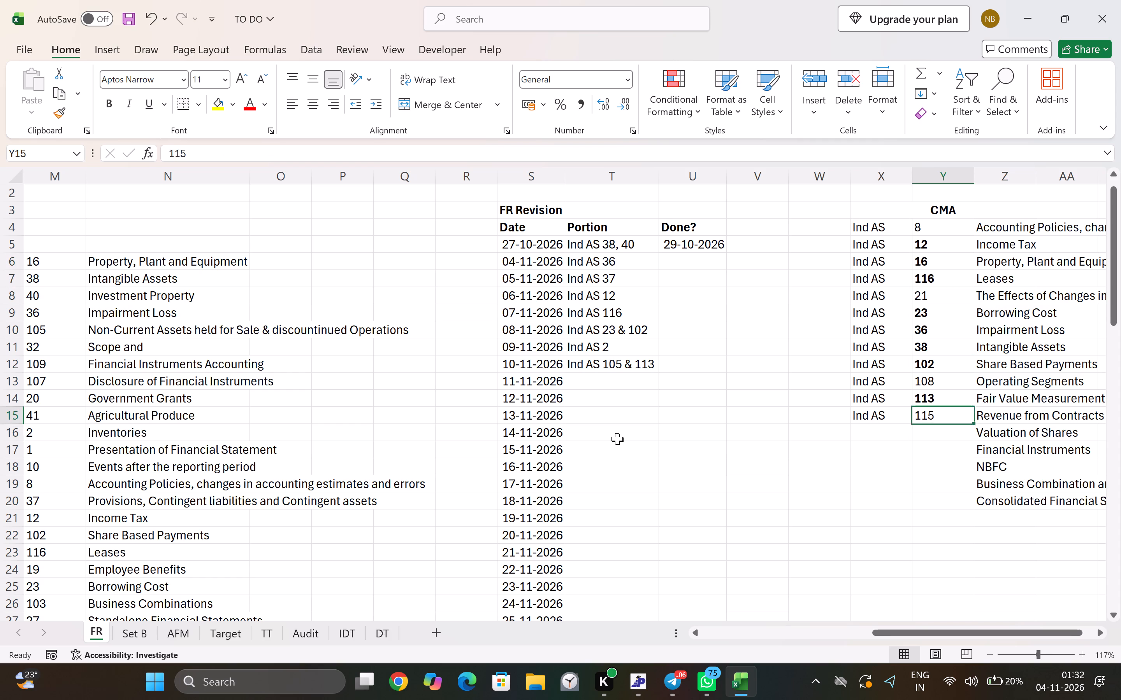
pyautogui.press('Left')
pyautogui.press('Up')
pyautogui.press('Left')
pyautogui.press('Up')
pyautogui.press('Left')
pyautogui.press('Left')
pyautogui.press('Left')
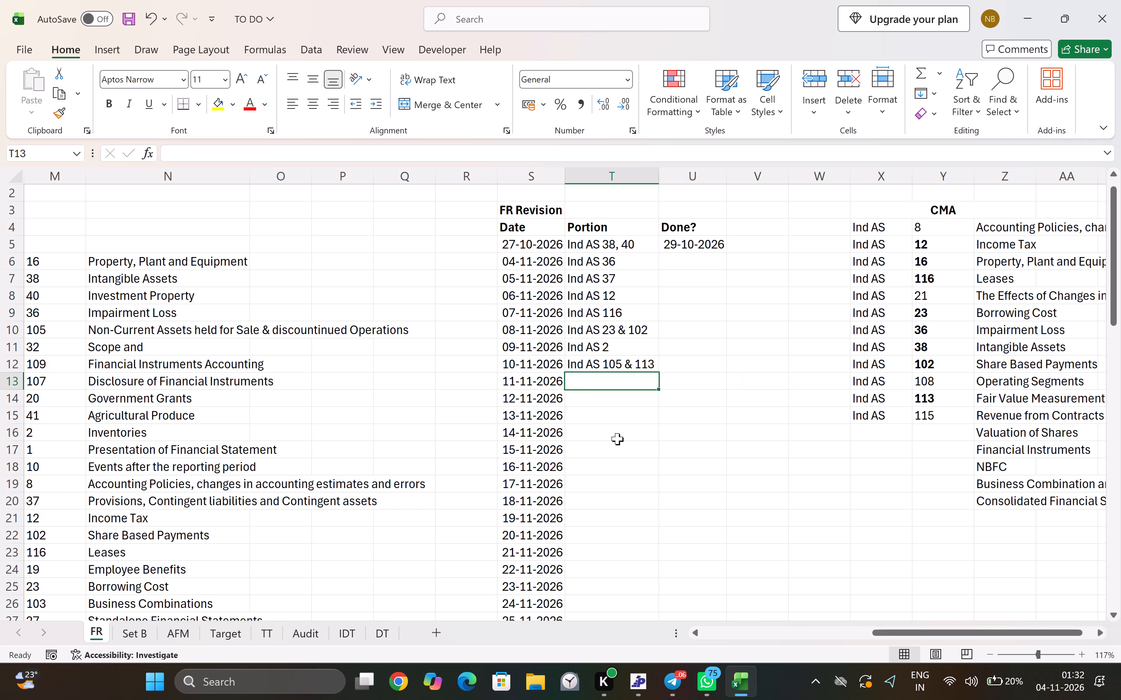
pyautogui.hotkey('ctrl', 'd')
pyautogui.press('Left')
pyautogui.press('Right')
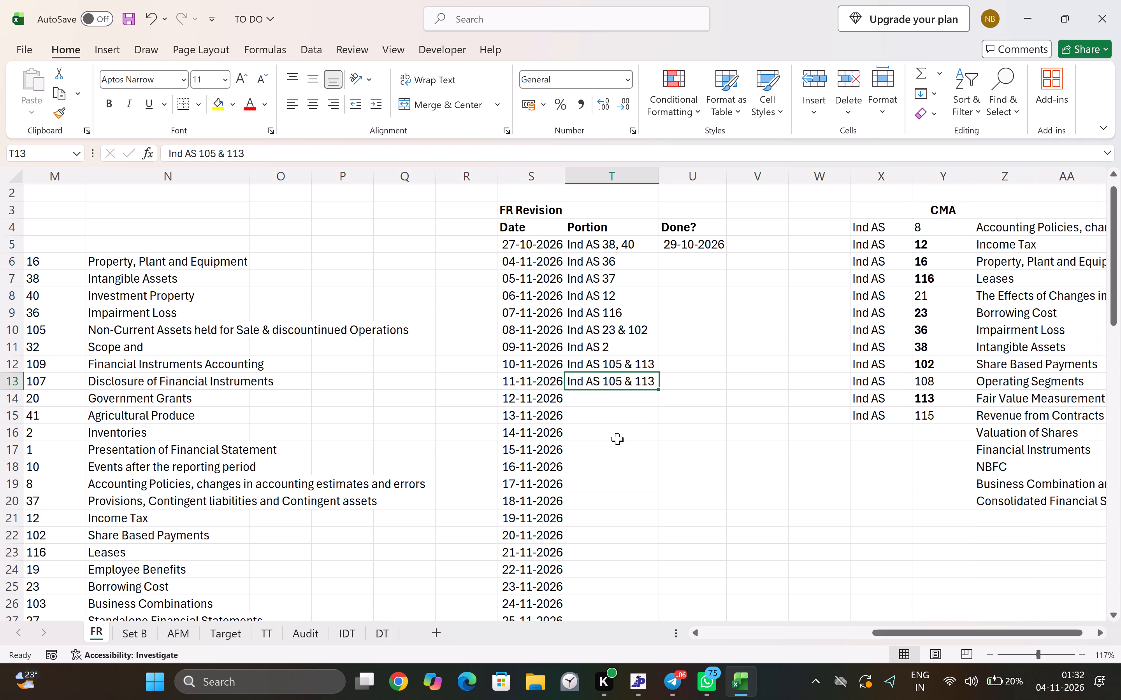
pyautogui.press('F2')
pyautogui.press('Left')
pyautogui.hotkey('shift', 'Left')
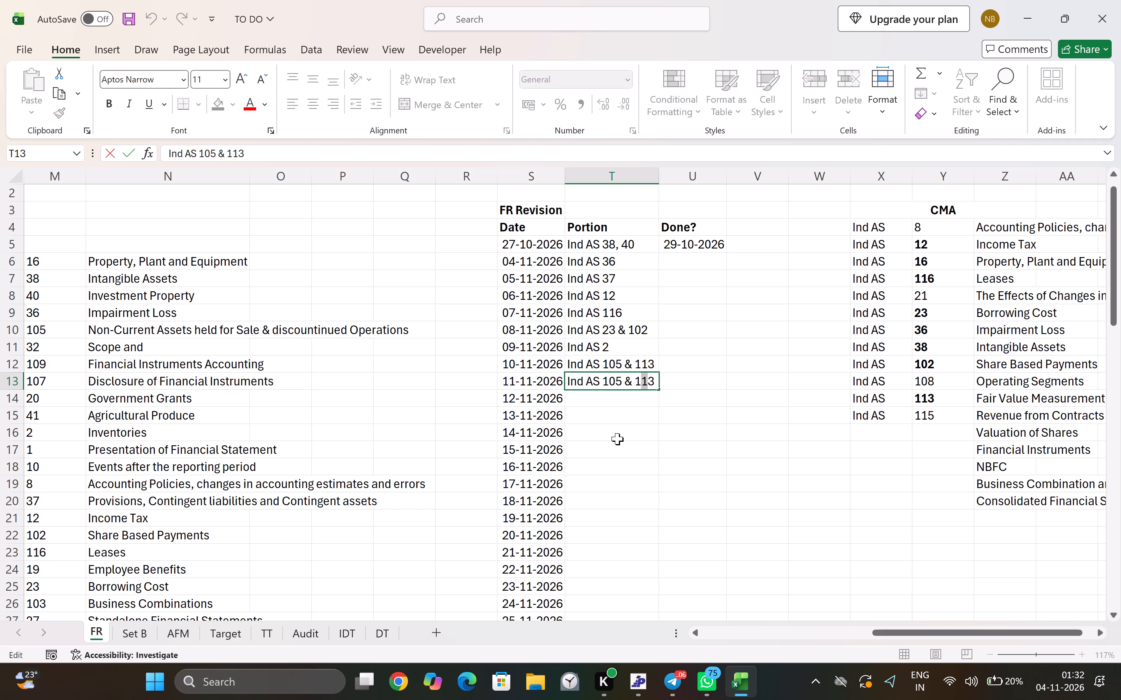
pyautogui.hotkey('shift', 'Left')
pyautogui.hotkey('shift', 'Left')
pyautogui.hotkey('shift', 'Left')
pyautogui.hotkey('shift', 'Left')
pyautogui.hotkey('shift', 'Left')
pyautogui.hotkey('shift', 'Left')
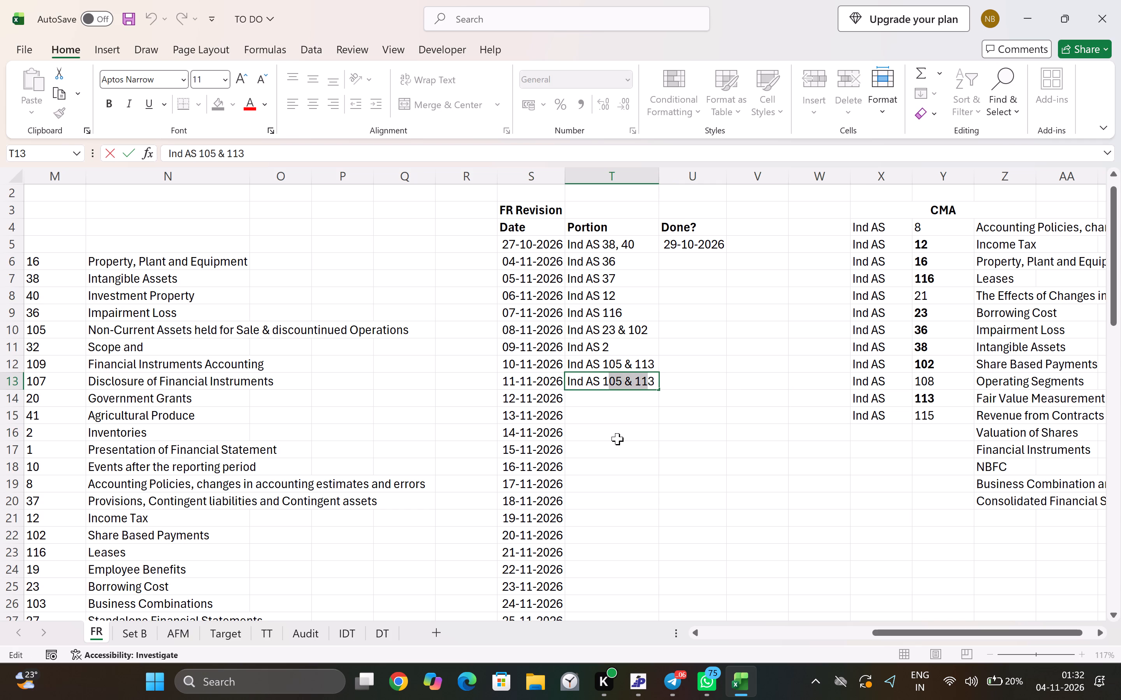
pyautogui.press('BackSpace')
pyautogui.press('1')
pyautogui.press('Delete')
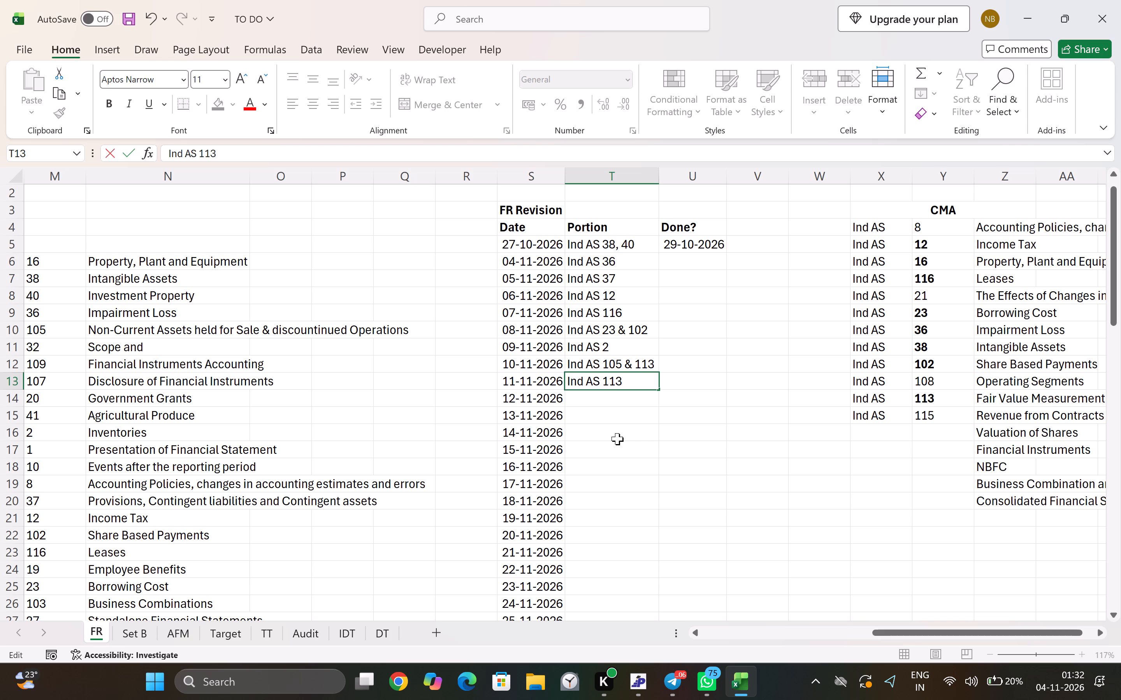
pyautogui.press('6')
pyautogui.press('Return')
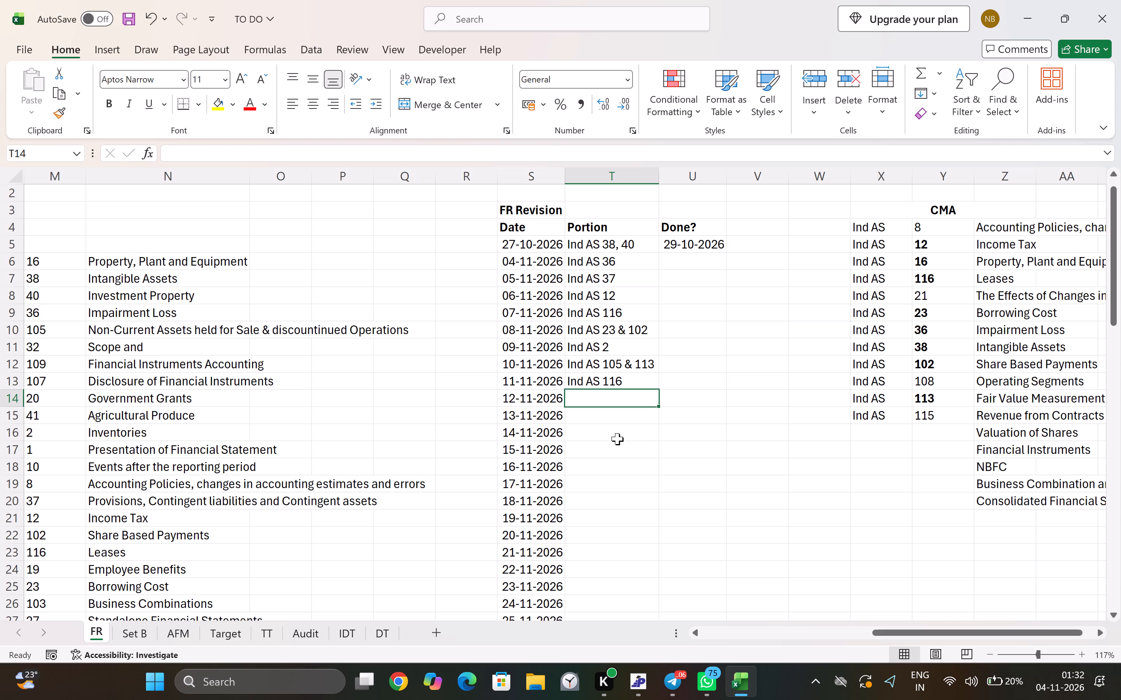
# Correct the portion for 11-11-2026 to Ind AS 115.
pyautogui.press('Up')
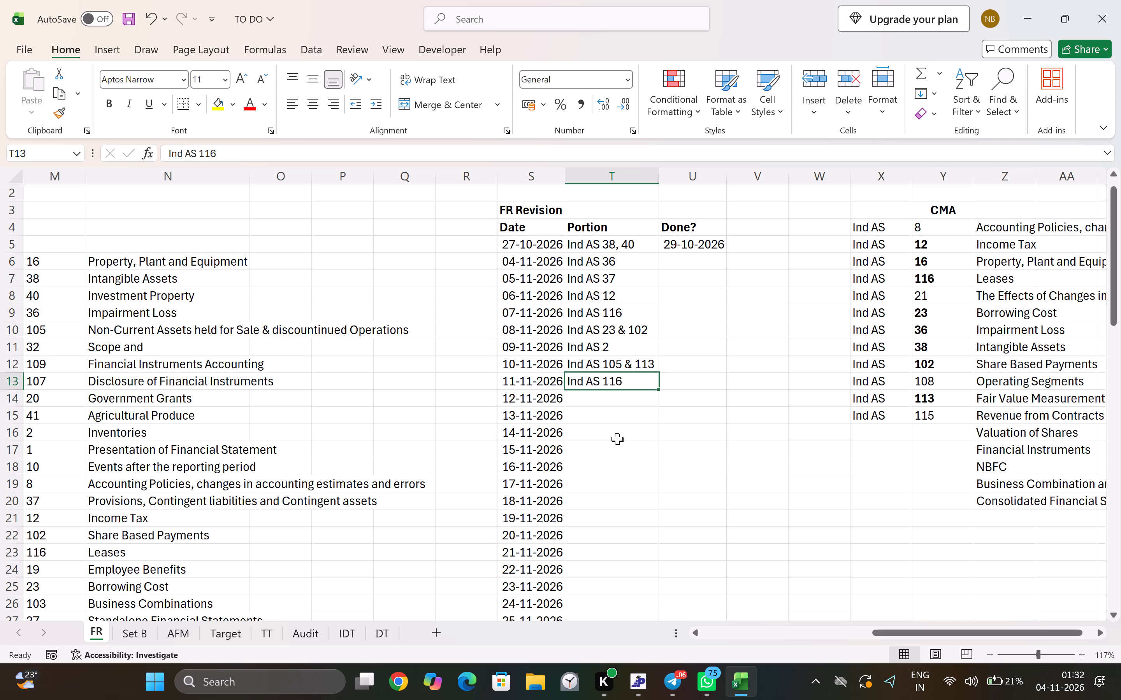
pyautogui.press('F2')
pyautogui.press('BackSpace')
pyautogui.press('5')
pyautogui.press('Return')
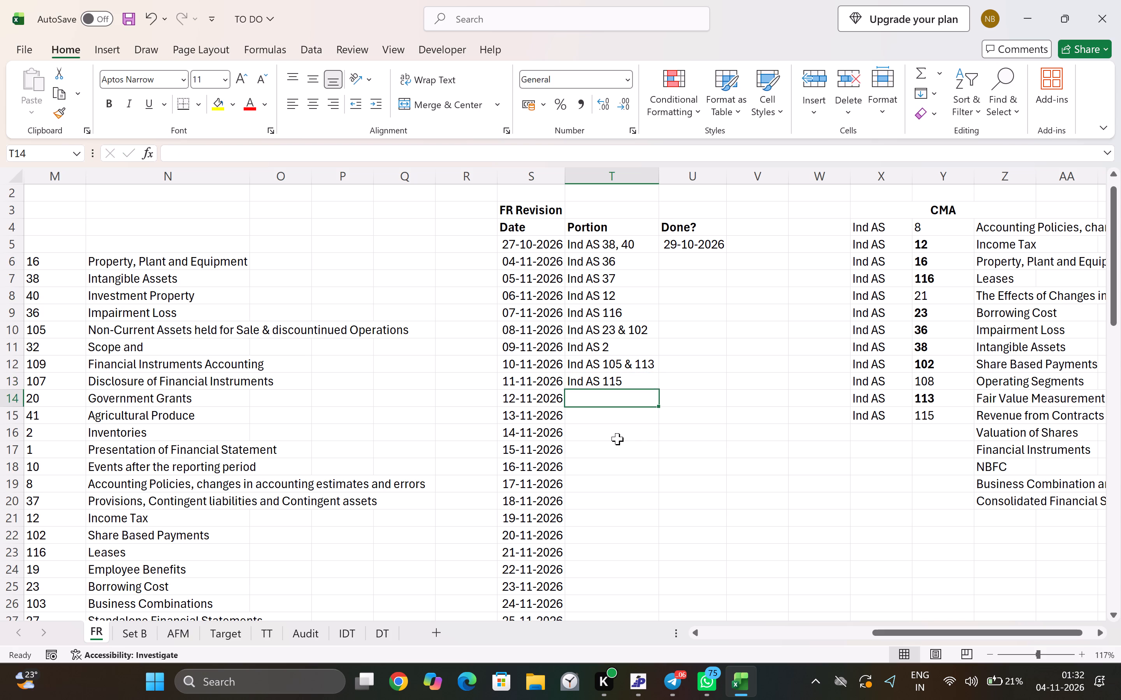
# Make the number 115 in the CMA list bold.
pyautogui.press('Right')
pyautogui.press('Right')
pyautogui.press('Right')
pyautogui.press('Down')
pyautogui.press('Right')
pyautogui.press('Right')
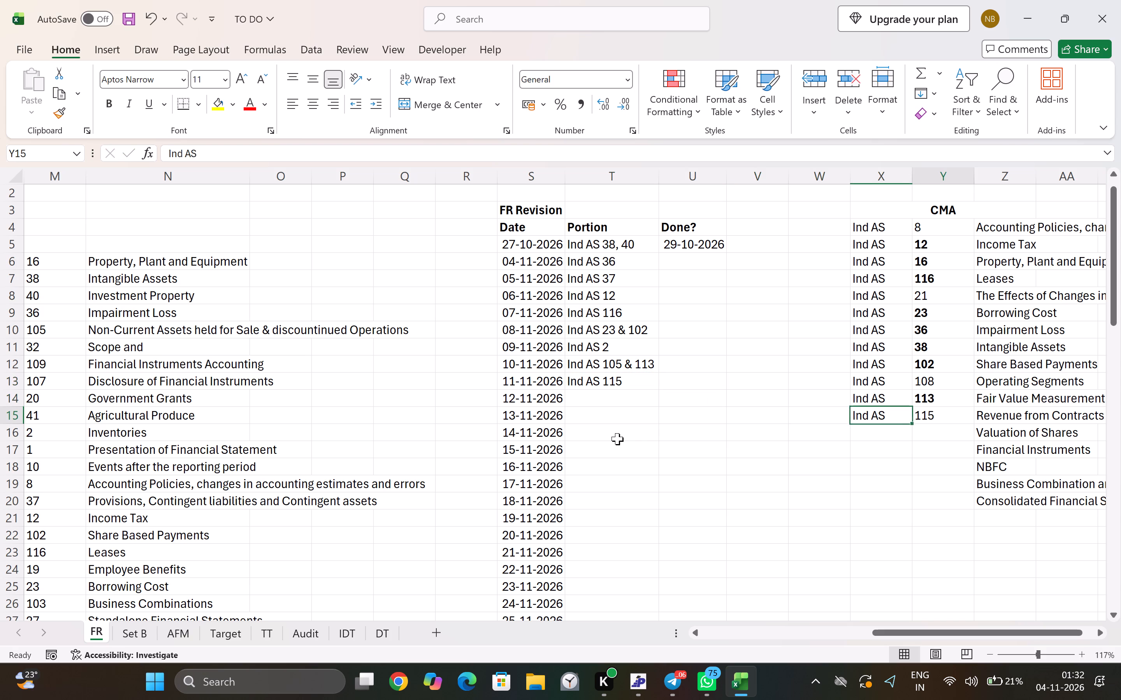
pyautogui.hotkey('ctrl', 'b')
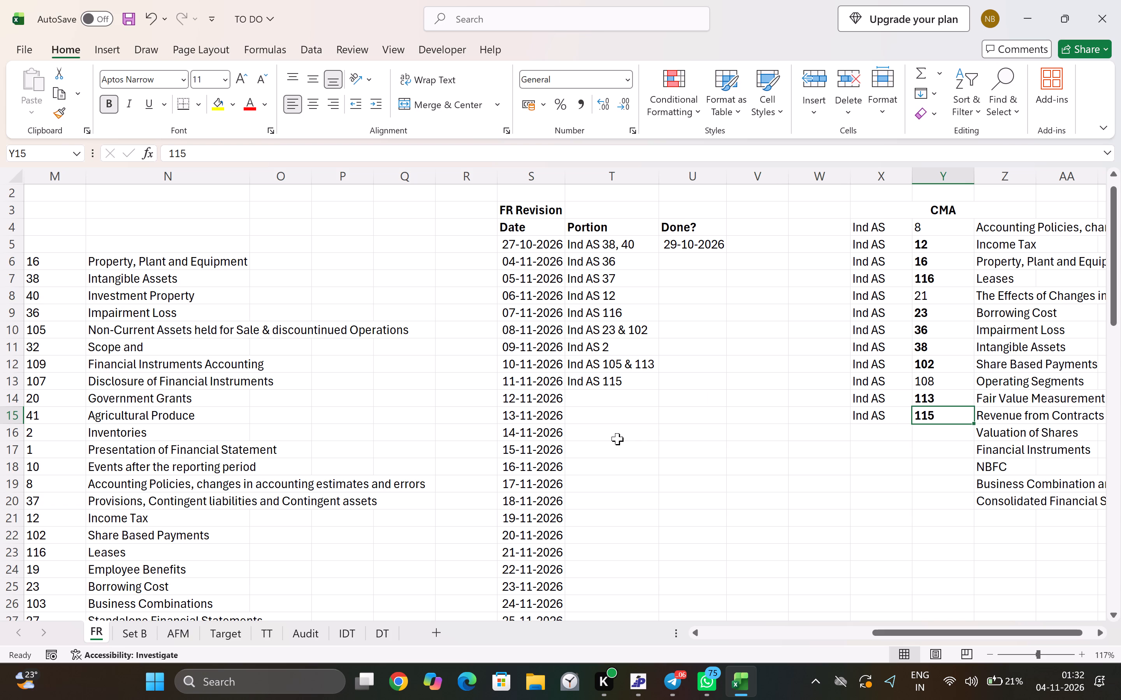
# Fill the portion for 12-11-2026 with Ind AS 115 from the entry above.
pyautogui.press('Up')
pyautogui.press('Left')
pyautogui.press('Up')
pyautogui.press('Left')
pyautogui.press('Left')
pyautogui.press('Left')
pyautogui.press('Down')
pyautogui.press('Left')
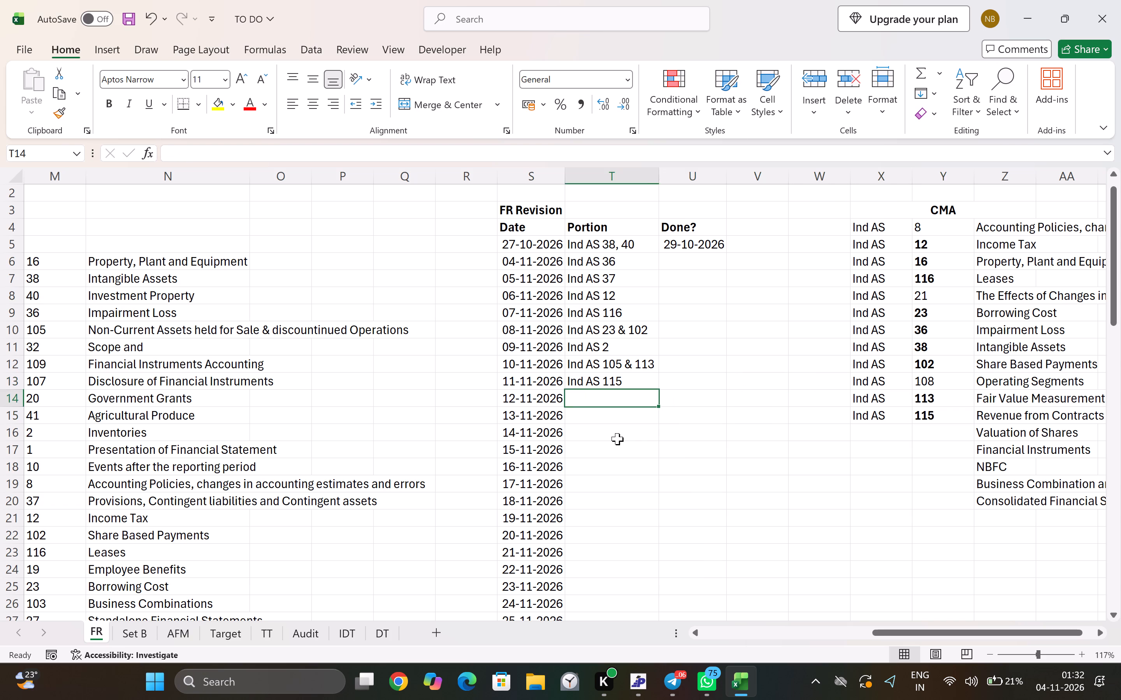
pyautogui.hotkey('ctrl', 'd')
# Look through the full list of Ind AS numbers and titles, down to its last entries, for standards still to schedule.
pyautogui.press('Left')
pyautogui.press('Left')
pyautogui.press('Left')
pyautogui.press('Left')
pyautogui.press('Left')
pyautogui.press('Left')
pyautogui.press('Down')
pyautogui.press('Left')
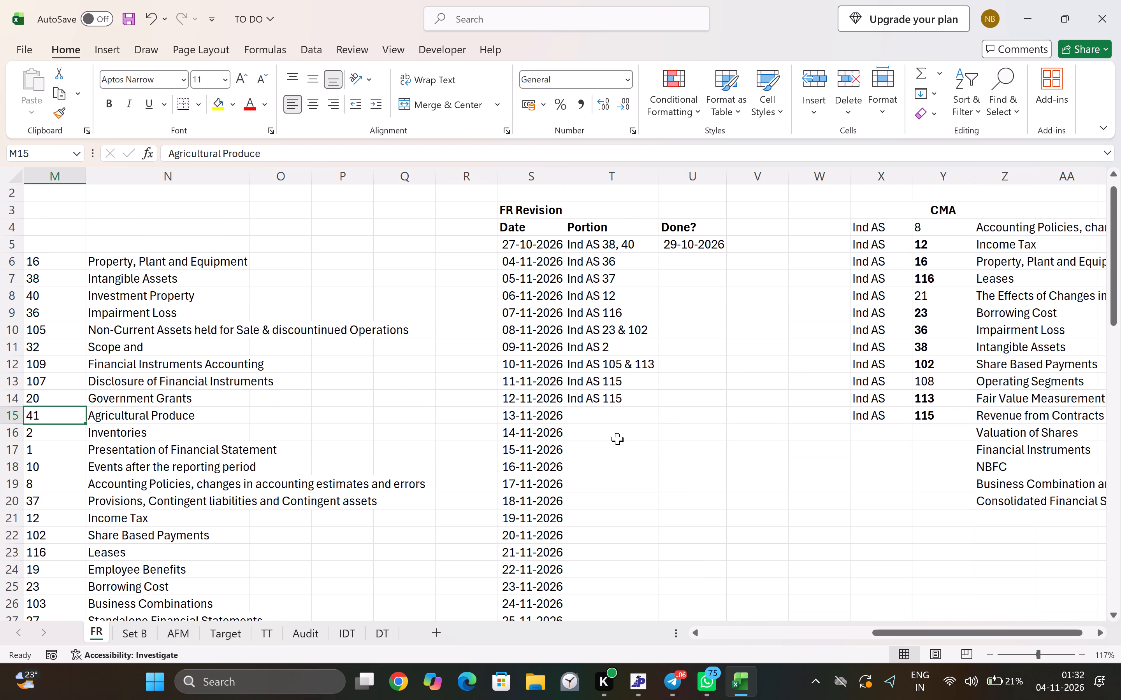
pyautogui.press('Down')
pyautogui.press('Down')
pyautogui.press('Down')
pyautogui.press('Down')
pyautogui.press('Down')
pyautogui.press('Down')
pyautogui.press('Down')
pyautogui.press('Down')
pyautogui.press('Down')
pyautogui.press('Down')
pyautogui.press('Down')
pyautogui.press('Down')
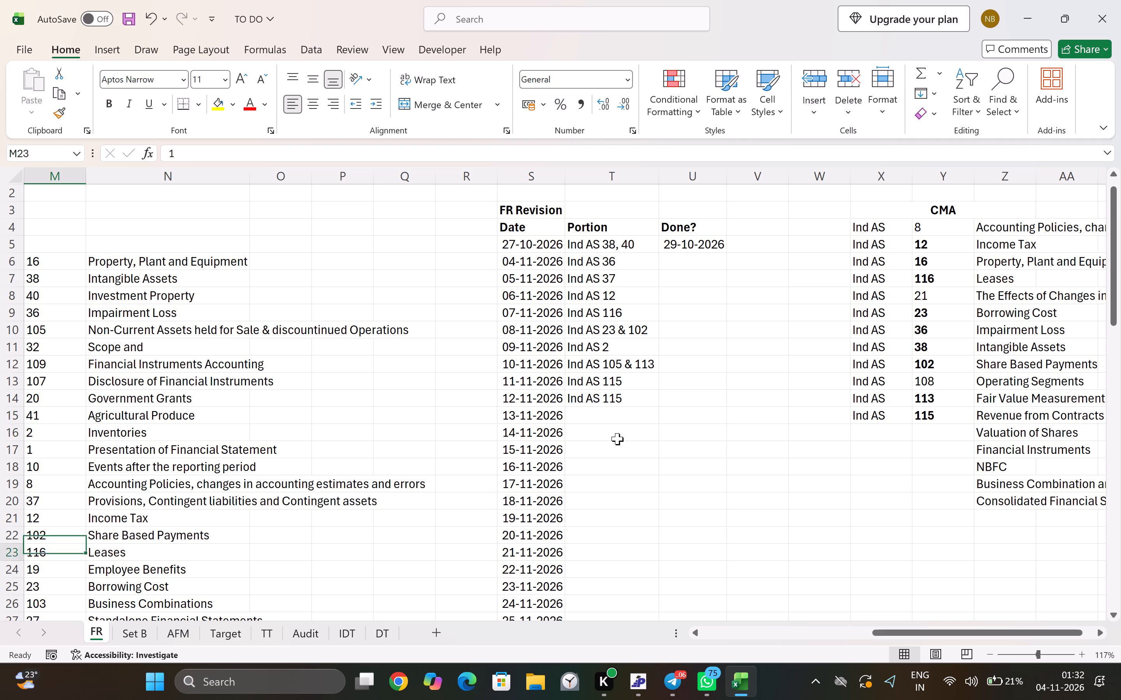
pyautogui.press('Down')
pyautogui.press('Down')
pyautogui.press('Down')
pyautogui.press('Down')
pyautogui.press('Down')
pyautogui.press('Down')
pyautogui.press('Down')
pyautogui.press('Down')
pyautogui.press('Down')
pyautogui.press('Down')
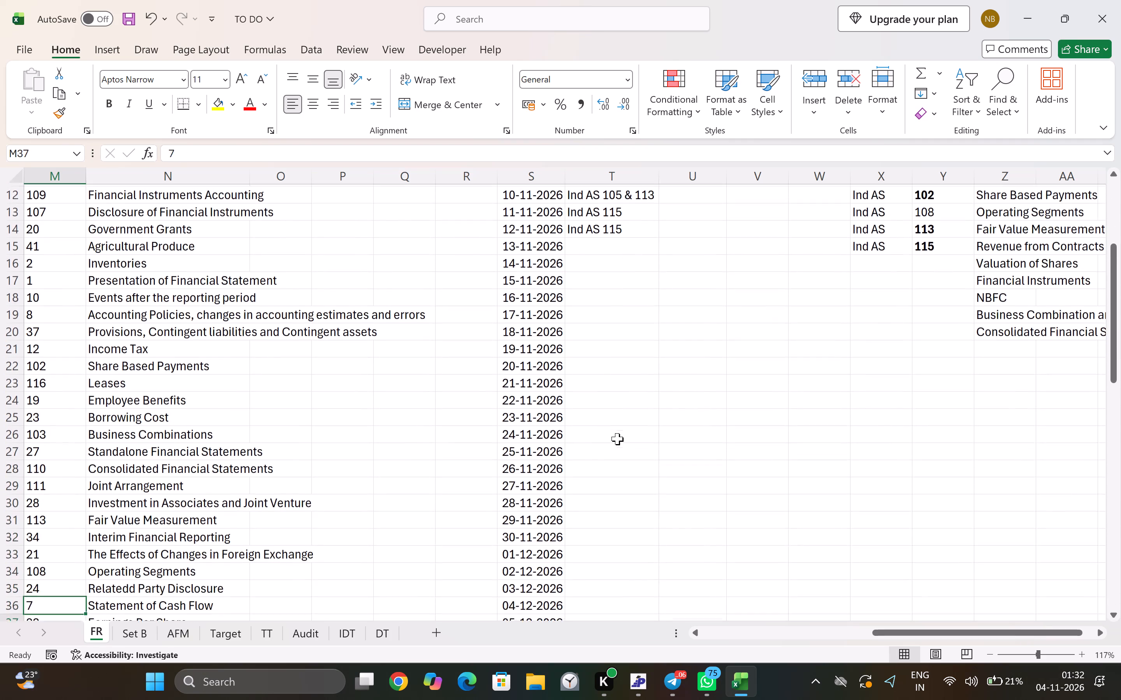
pyautogui.press('Down')
pyautogui.press('Down')
pyautogui.press('Up')
pyautogui.press('Up')
# Review the topics and durations in the lecture log from 20-01-2026 through 21-02-2026.
pyautogui.press('Left')
pyautogui.press('Left')
pyautogui.press('Left')
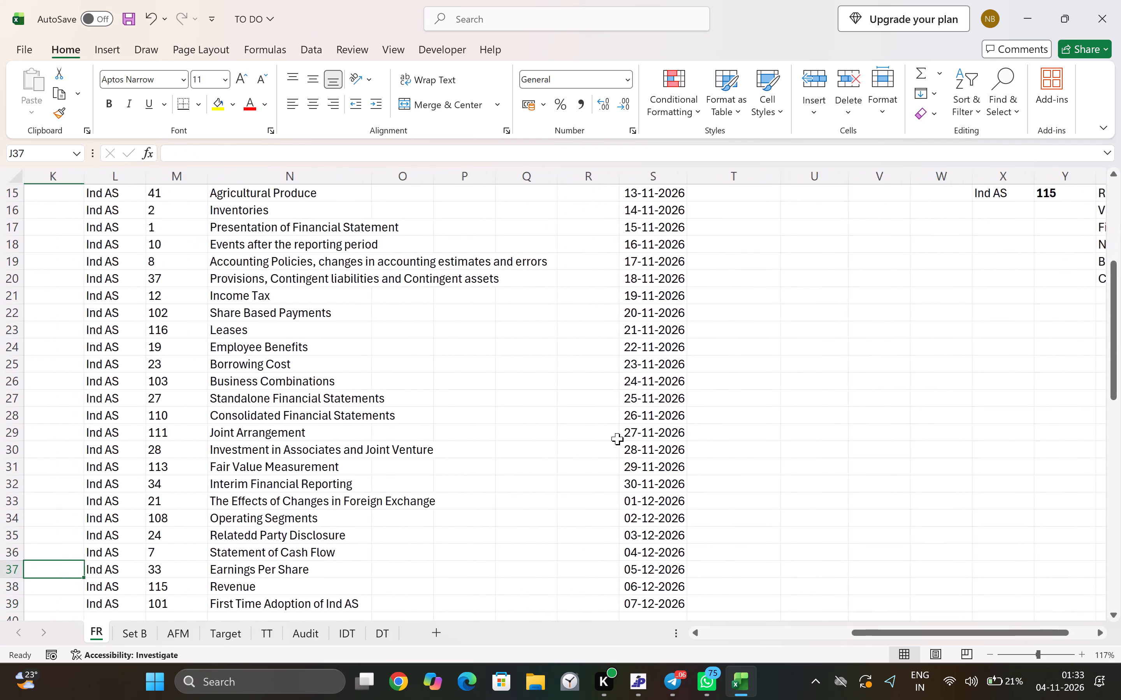
pyautogui.press('Left')
pyautogui.press('Left')
pyautogui.press('Left')
pyautogui.press('Left')
pyautogui.press('Left')
pyautogui.press('Left')
pyautogui.press('Left')
pyautogui.press('Left')
pyautogui.press('Right')
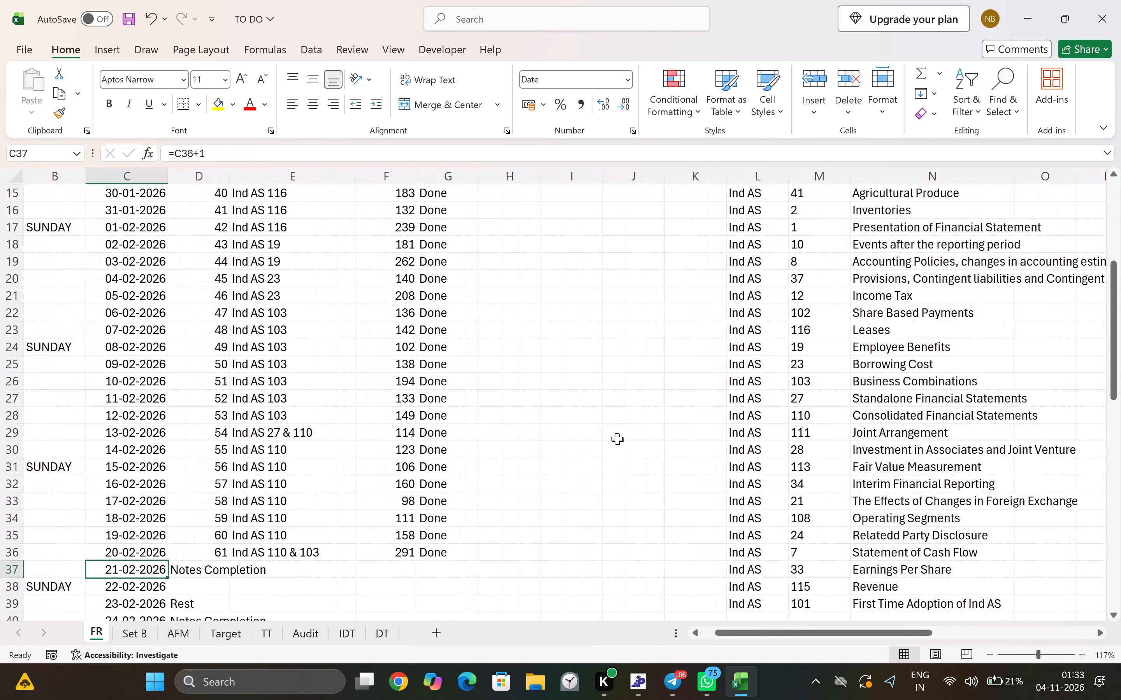
pyautogui.press('Right')
pyautogui.press('Up')
pyautogui.press('Up')
pyautogui.press('Up')
pyautogui.press('Up')
pyautogui.press('Up')
pyautogui.press('Up')
pyautogui.press('Up')
pyautogui.press('Up')
pyautogui.press('Up')
pyautogui.press('Up')
pyautogui.press('Up')
pyautogui.press('Up')
pyautogui.press('Up')
pyautogui.press('Up')
pyautogui.press('Up')
pyautogui.press('Up')
pyautogui.press('Up')
pyautogui.press('Up')
pyautogui.press('Up')
pyautogui.press('Up')
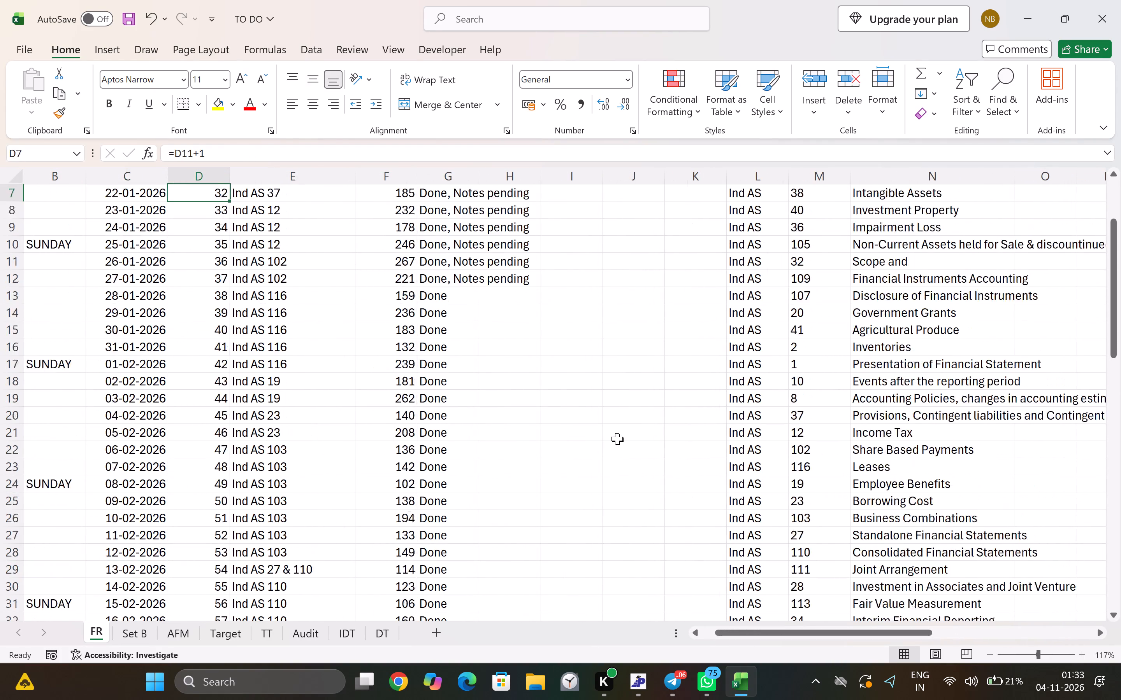
pyautogui.press('Up')
pyautogui.press('Down')
pyautogui.press('Down')
pyautogui.press('Down')
pyautogui.press('Down')
pyautogui.press('Down')
pyautogui.press('Down')
pyautogui.press('Down')
pyautogui.press('Down')
pyautogui.press('Down')
pyautogui.press('Down')
pyautogui.press('Down')
pyautogui.press('Down')
pyautogui.press('Down')
pyautogui.press('Down')
pyautogui.press('Down')
pyautogui.press('Down')
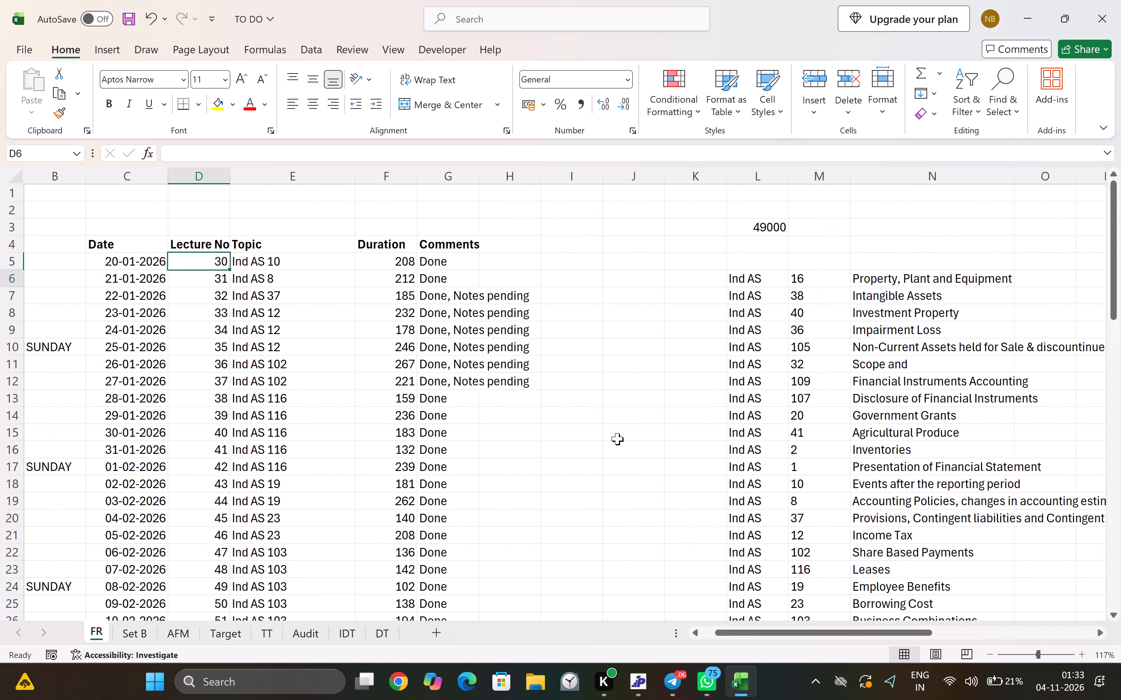
pyautogui.press('Down')
pyautogui.press('Down')
pyautogui.press('Down')
pyautogui.press('Down')
pyautogui.press('Down')
pyautogui.press('Down')
pyautogui.press('Down')
pyautogui.press('Down')
pyautogui.press('Down')
pyautogui.press('Down')
pyautogui.press('Down')
pyautogui.press('Down')
pyautogui.press('Down')
pyautogui.press('Down')
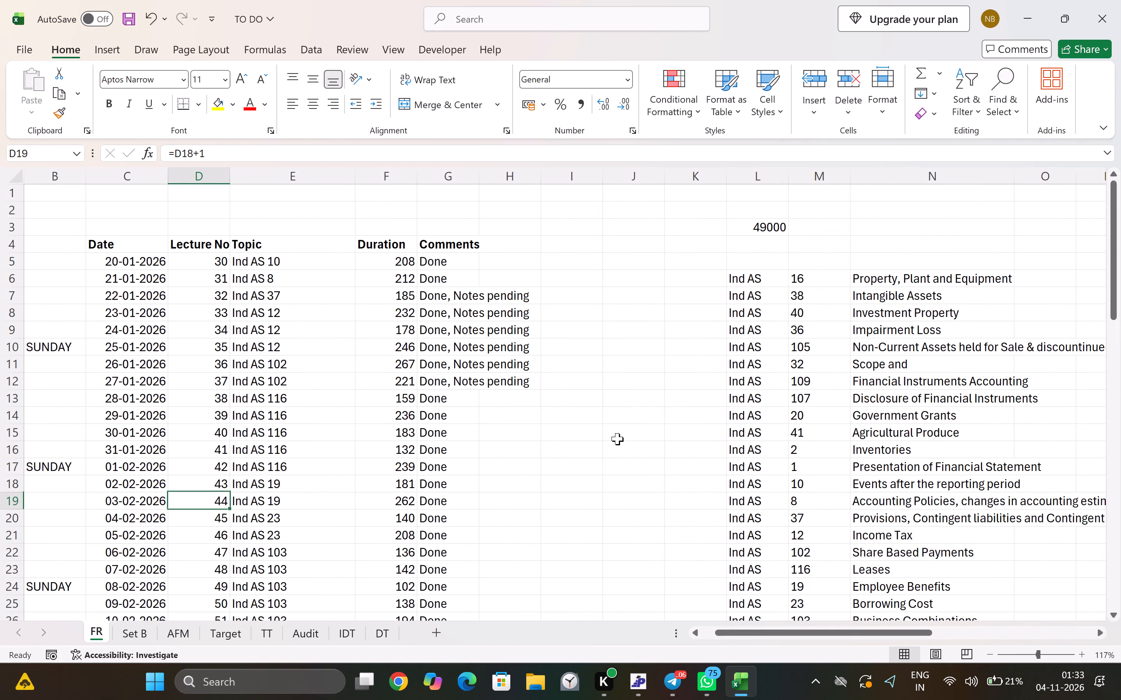
pyautogui.press('Down')
pyautogui.press('Down')
pyautogui.press('Down')
pyautogui.press('Down')
pyautogui.press('Down')
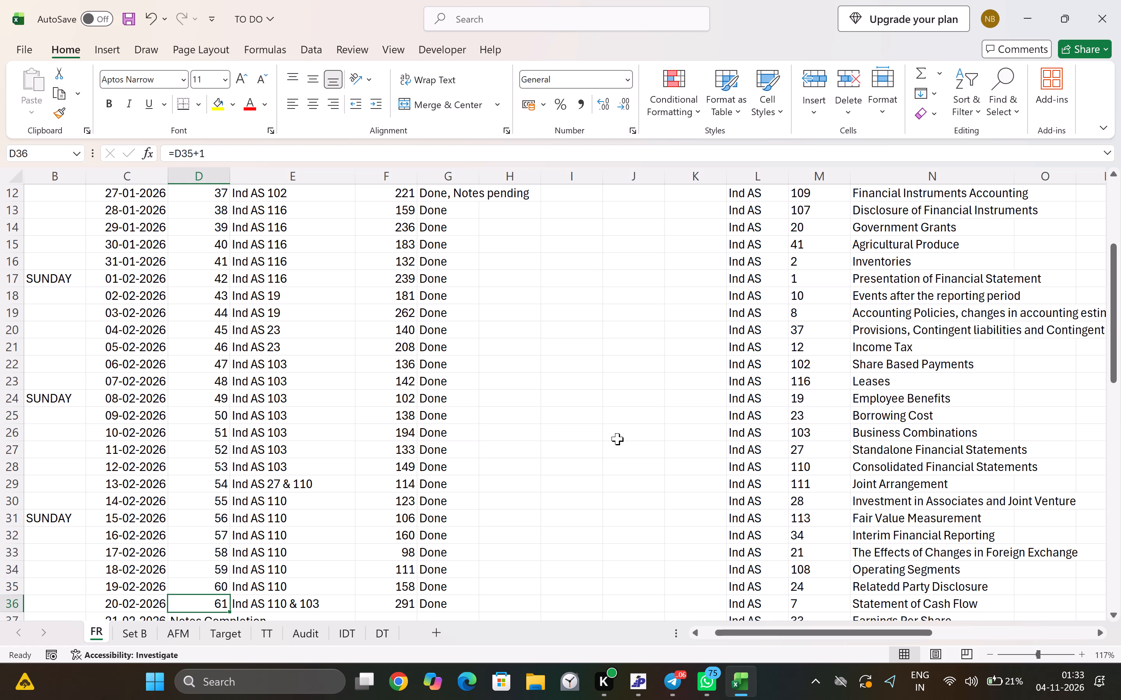
pyautogui.press('Down')
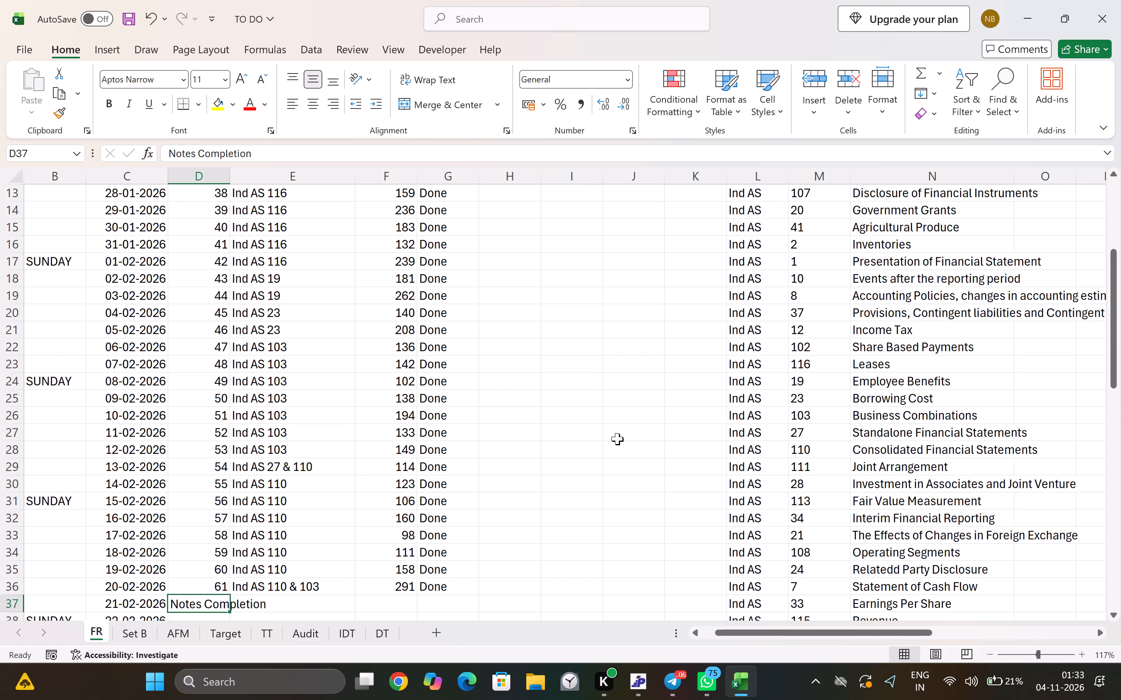
# Examine the late February and March lectures in the log, including the Ind AS 108 & 24 entry.
pyautogui.press('Down')
pyautogui.press('Down')
pyautogui.press('Down')
pyautogui.press('Down')
pyautogui.press('Down')
pyautogui.press('Down')
pyautogui.press('Down')
pyautogui.press('Down')
pyautogui.press('Down')
pyautogui.press('Down')
pyautogui.press('Down')
pyautogui.press('Down')
pyautogui.press('Down')
pyautogui.press('Down')
pyautogui.press('Down')
pyautogui.press('Down')
pyautogui.press('Down')
pyautogui.press('Down')
pyautogui.press('Down')
pyautogui.press('Down')
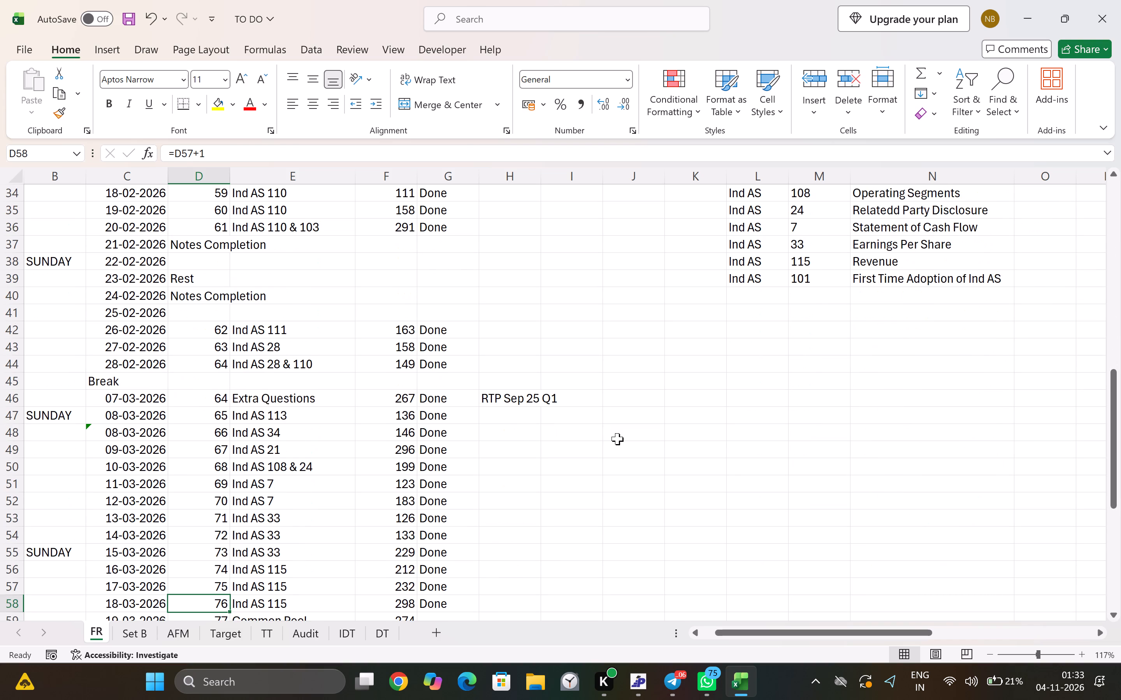
pyautogui.press('Up')
pyautogui.press('Up')
pyautogui.press('Up')
pyautogui.press('Up')
pyautogui.press('Up')
pyautogui.press('Up')
pyautogui.press('Up')
pyautogui.press('Right')
pyautogui.press('Up')
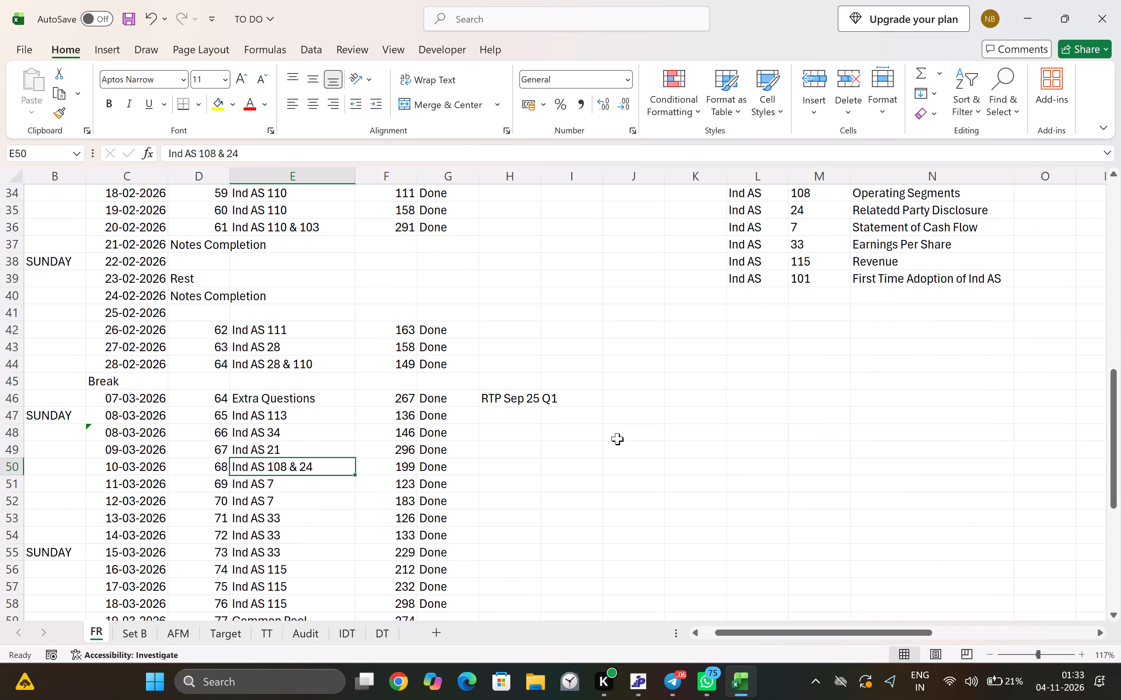
# Fill the portion for 13-11-2026 from the entry above and change it to Ind AS 108 & 24.
pyautogui.press('Right')
pyautogui.press('Right')
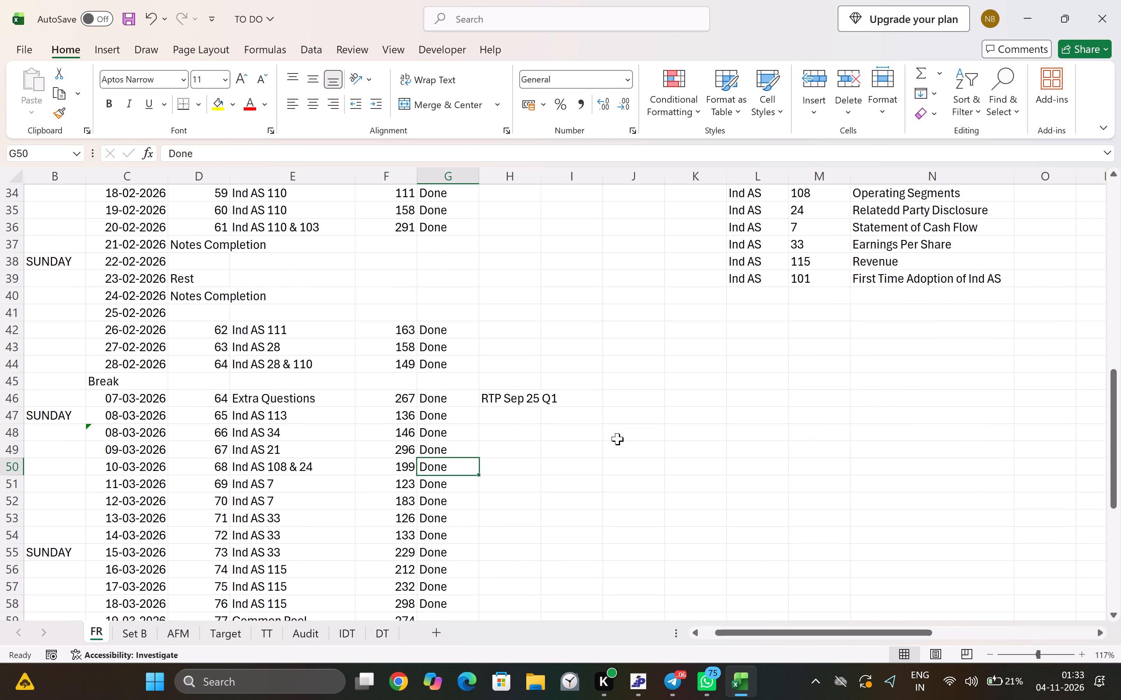
pyautogui.press('Right')
pyautogui.press('Right')
pyautogui.press('Right')
pyautogui.press('Right')
pyautogui.press('Right')
pyautogui.press('Right')
pyautogui.press('Right')
pyautogui.press('Right')
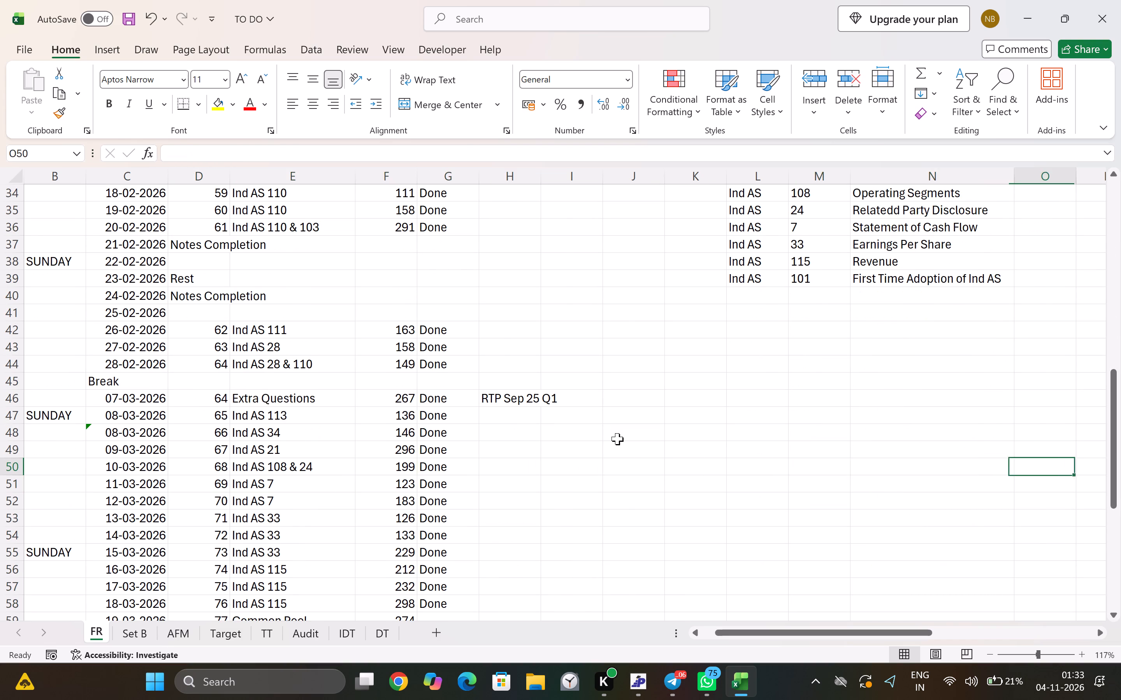
pyautogui.press('Right')
pyautogui.press('Right')
pyautogui.press('Right')
pyautogui.press('Right')
pyautogui.press('Right')
pyautogui.press('Right')
pyautogui.press('Right')
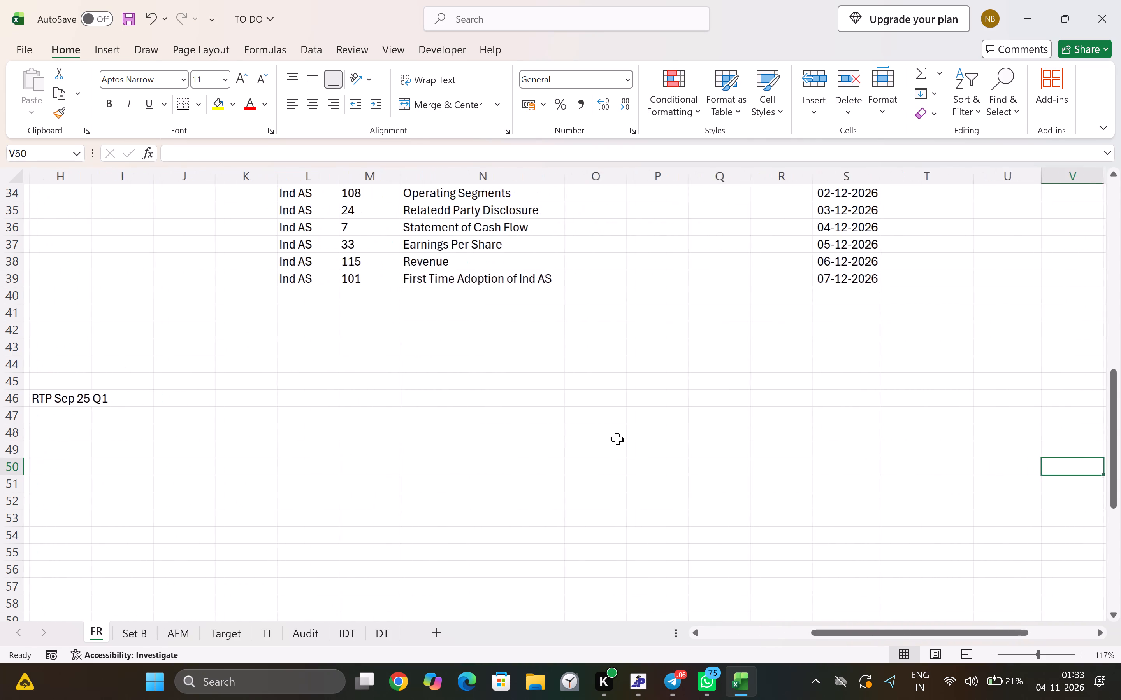
pyautogui.press('Right')
pyautogui.press('Right')
pyautogui.press('Left')
pyautogui.press('Up')
pyautogui.press('Up')
pyautogui.press('Up')
pyautogui.press('Up')
pyautogui.press('Up')
pyautogui.press('Up')
pyautogui.press('Up')
pyautogui.press('Up')
pyautogui.press('Up')
pyautogui.press('Up')
pyautogui.press('Up')
pyautogui.press('Up')
pyautogui.press('Up')
pyautogui.press('Up')
pyautogui.press('Up')
pyautogui.press('Up')
pyautogui.press('Up')
pyautogui.press('Up')
pyautogui.press('Up')
pyautogui.press('Up')
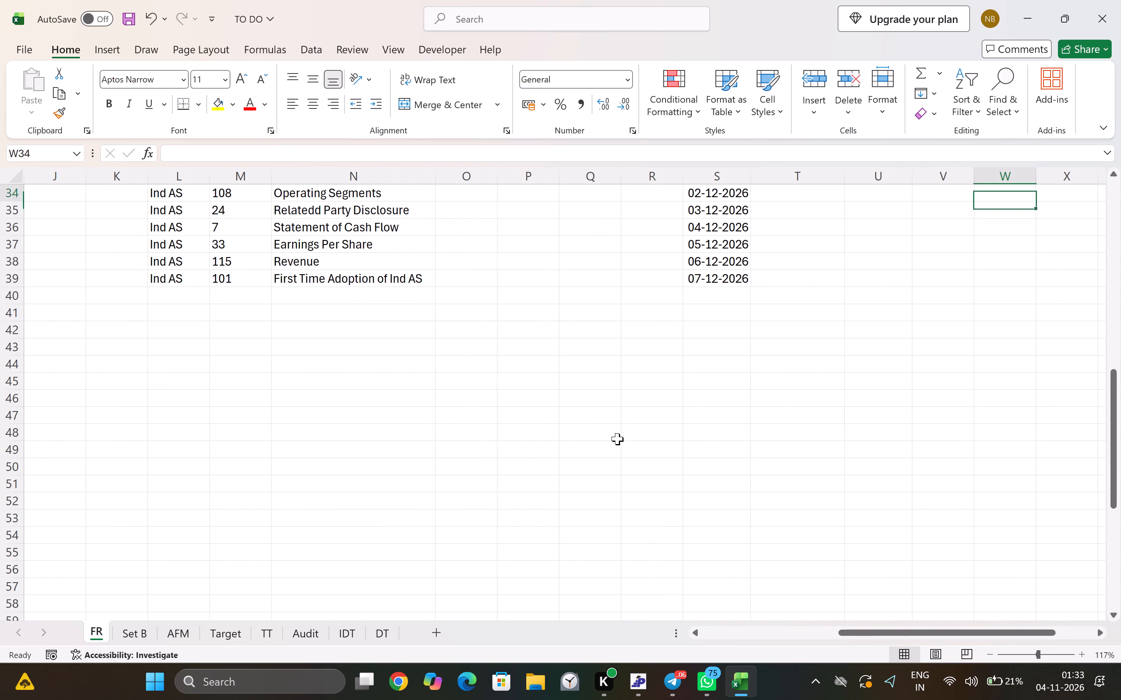
pyautogui.press('Left')
pyautogui.press('Down')
pyautogui.press('Down')
pyautogui.press('Down')
pyautogui.press('Down')
pyautogui.press('Down')
pyautogui.press('Down')
pyautogui.press('Down')
pyautogui.press('Down')
pyautogui.press('Down')
pyautogui.press('Down')
pyautogui.press('Down')
pyautogui.press('Down')
pyautogui.press('Down')
pyautogui.press('Down')
pyautogui.press('Down')
pyautogui.press('Down')
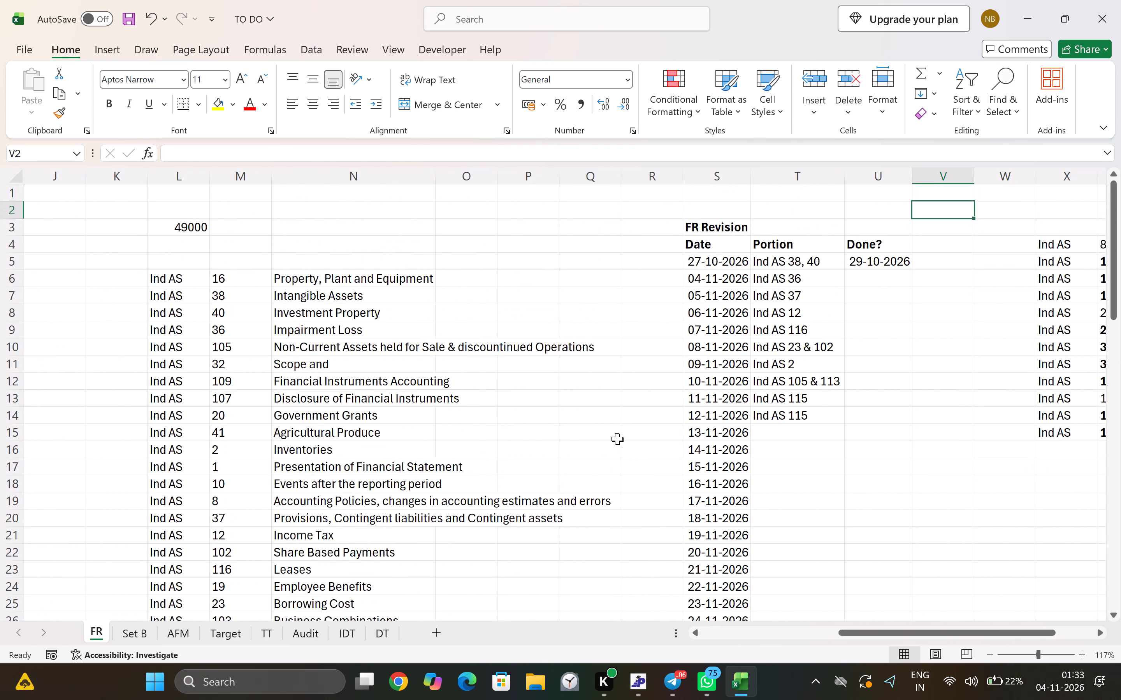
pyautogui.press('Left')
pyautogui.press('Left')
pyautogui.press('Up')
pyautogui.press('Up')
pyautogui.hotkey('ctrl', 'd')
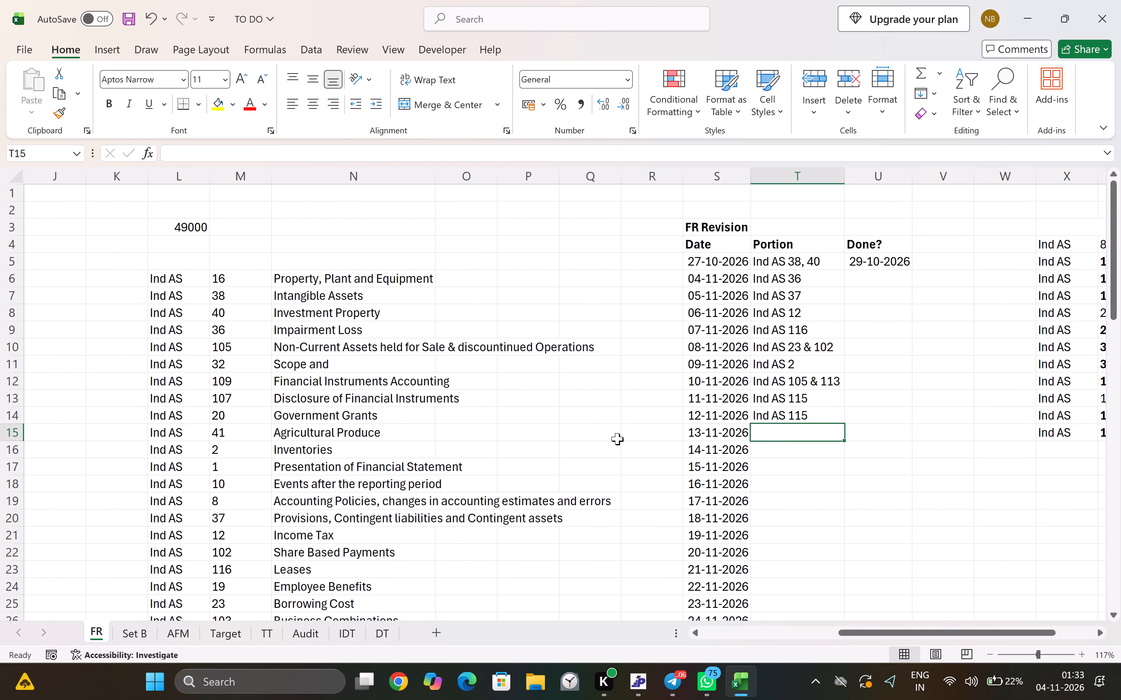
pyautogui.press('F2')
pyautogui.press('Left')
pyautogui.press('Left')
pyautogui.hotkey('shift', 'Right')
pyautogui.hotkey('shift', 'Right')
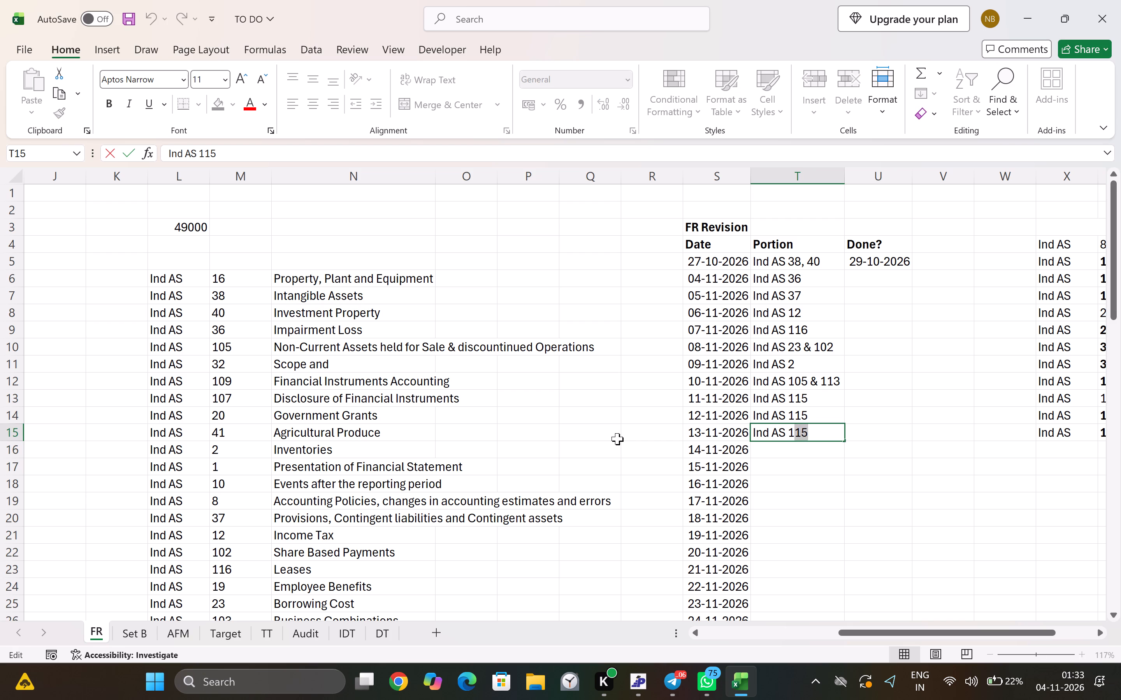
pyautogui.write('08')
pyautogui.press('space')
pyautogui.write('& 24')
pyautogui.press('Return')
# Bold the numbers 108, 24 and 115 in the full list of Ind AS standards.
pyautogui.press('Left')
pyautogui.press('Left')
pyautogui.press('Left')
pyautogui.press('Left')
pyautogui.press('Left')
pyautogui.press('Left')
pyautogui.press('Left')
pyautogui.press('Left')
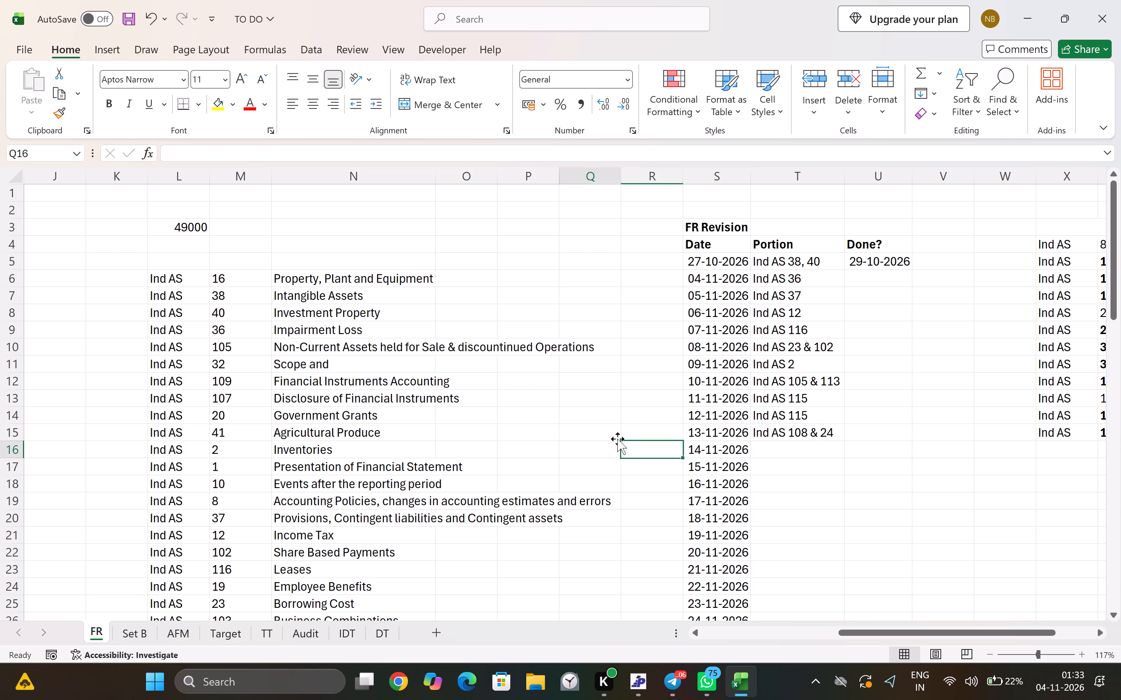
pyautogui.press('Down')
pyautogui.press('Down')
pyautogui.press('Down')
pyautogui.press('Down')
pyautogui.press('Down')
pyautogui.press('Down')
pyautogui.press('Down')
pyautogui.press('Down')
pyautogui.press('Down')
pyautogui.press('Down')
pyautogui.press('Down')
pyautogui.press('Down')
pyautogui.press('Down')
pyautogui.press('Down')
pyautogui.press('Down')
pyautogui.press('Down')
pyautogui.press('Down')
pyautogui.press('Down')
pyautogui.press('Down')
pyautogui.press('Down')
pyautogui.press('Right')
pyautogui.press('Up')
pyautogui.press('Up')
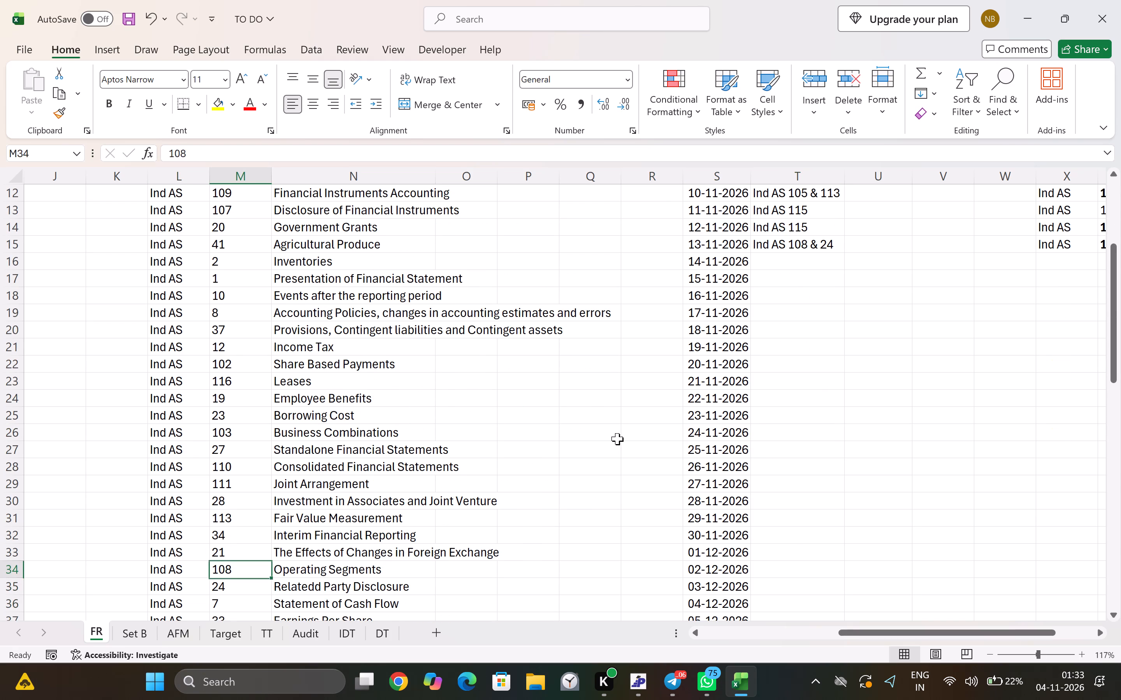
pyautogui.press('Up')
pyautogui.press('Up')
pyautogui.press('Up')
pyautogui.press('Down')
pyautogui.hotkey('ctrl', 'Down')
pyautogui.press('Up')
pyautogui.press('Up')
pyautogui.press('Up')
pyautogui.press('Up')
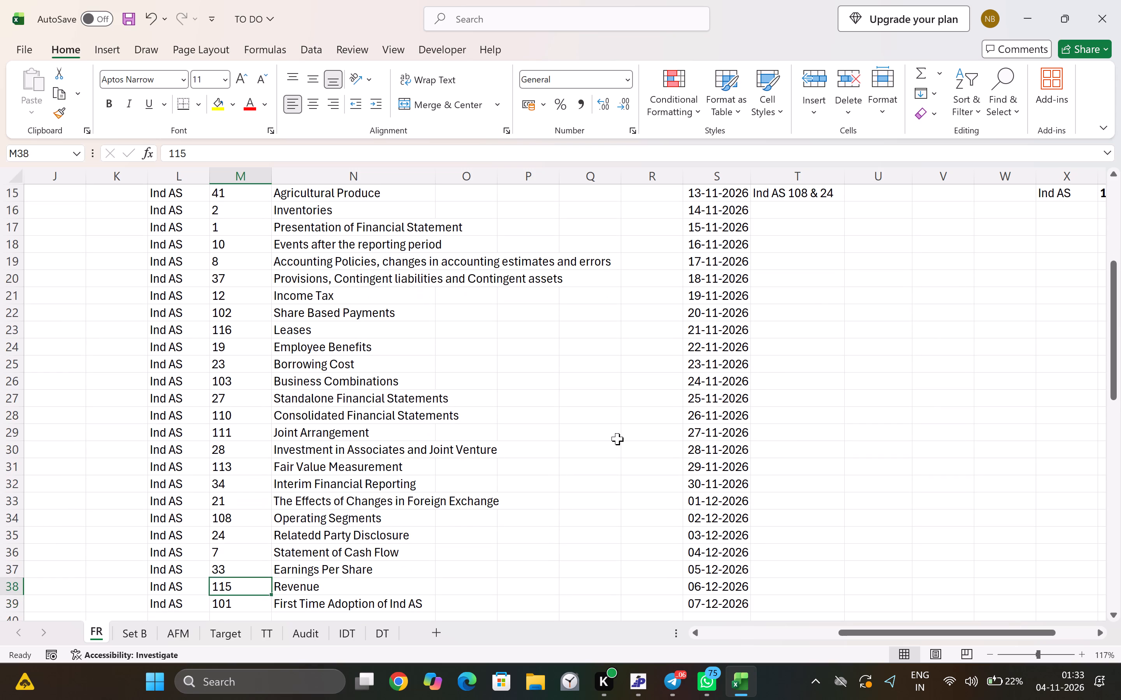
pyautogui.hotkey('shift', 'Up')
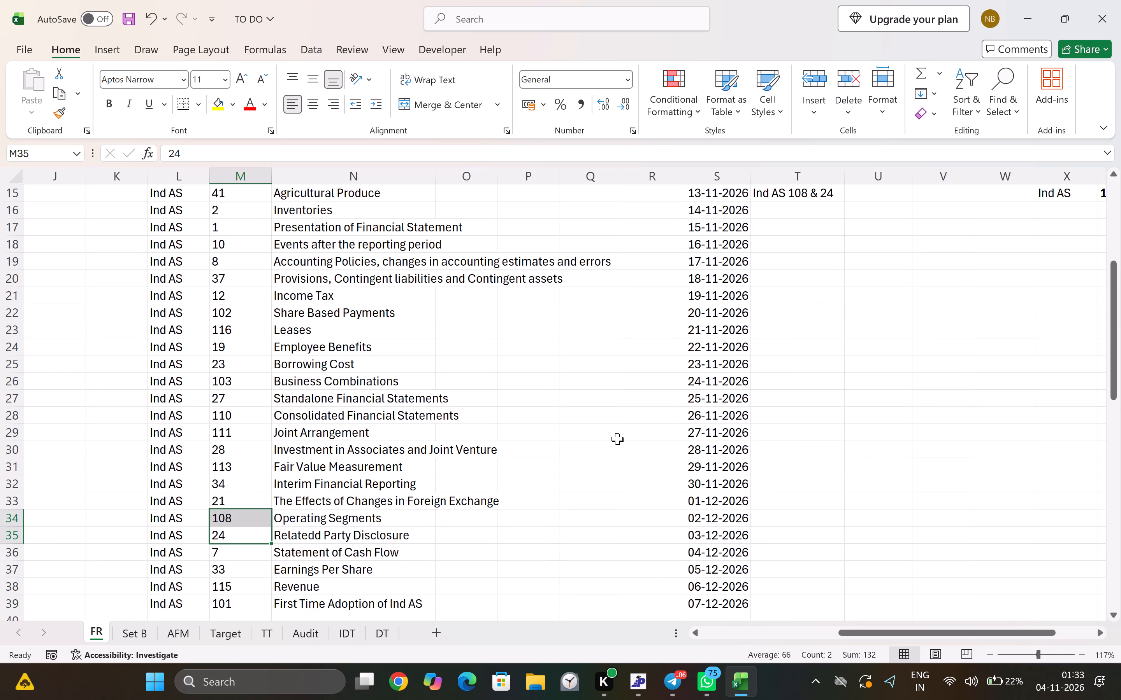
pyautogui.hotkey('ctrl', 'b')
pyautogui.press('Down')
pyautogui.press('Down')
pyautogui.press('Down')
pyautogui.hotkey('ctrl', 'b')
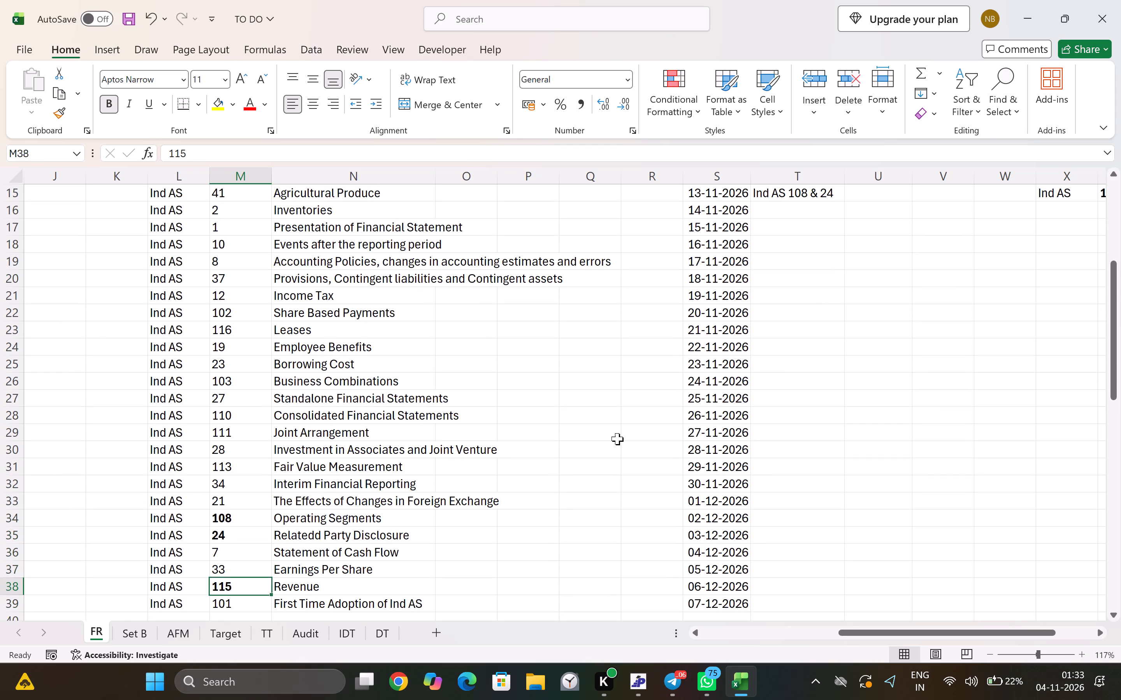
# Bold the numbers 23 (Borrowing Cost), 12 (Income Tax) and 37 (Provisions) in the full Ind AS list.
pyautogui.press('Up')
pyautogui.press('Up')
pyautogui.press('Up')
pyautogui.press('Up')
pyautogui.press('Up')
pyautogui.press('Up')
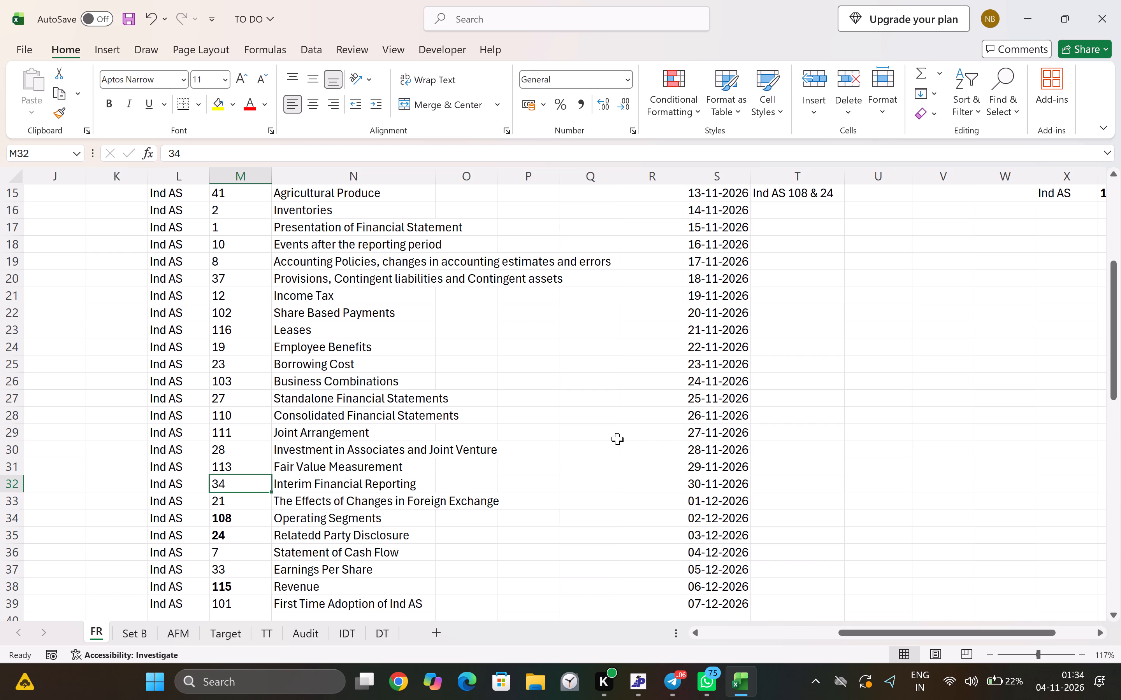
pyautogui.press('Up')
pyautogui.press('Up')
pyautogui.press('Up')
pyautogui.press('Up')
pyautogui.press('Up')
pyautogui.press('Up')
pyautogui.press('Up')
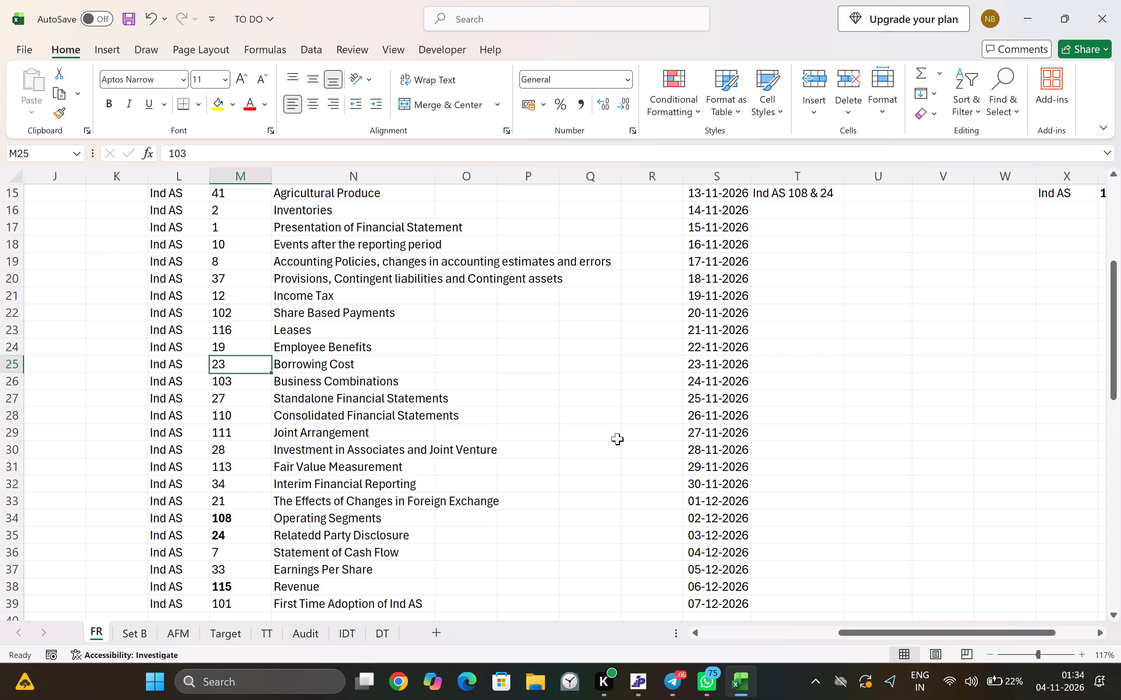
pyautogui.hotkey('ctrl', 'b')
pyautogui.press('Up')
pyautogui.press('Up')
pyautogui.press('Up')
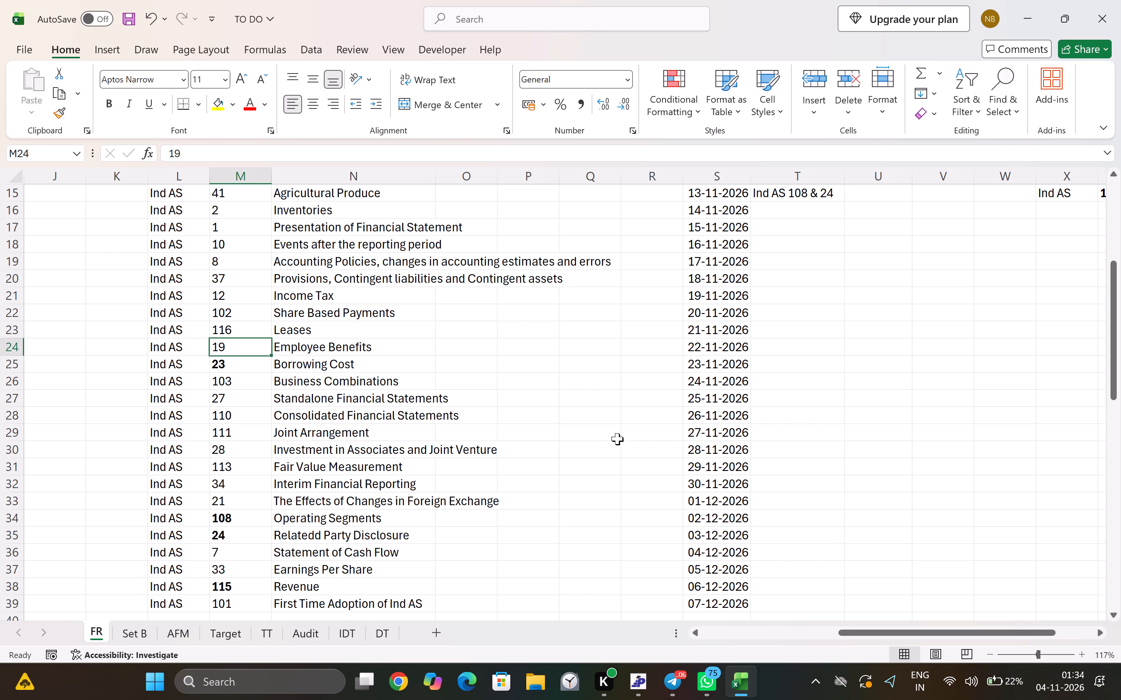
pyautogui.press('Up')
pyautogui.hotkey('ctrl', 'b')
pyautogui.press('Up')
pyautogui.hotkey('ctrl', 'b')
# Look over the standards in the upper part of the full Ind AS list.
pyautogui.press('Up')
pyautogui.press('Up')
pyautogui.press('Up')
pyautogui.press('Up')
pyautogui.press('Up')
pyautogui.press('Up')
pyautogui.press('Up')
pyautogui.press('Up')
pyautogui.press('Up')
pyautogui.press('Up')
pyautogui.press('Up')
pyautogui.press('Up')
pyautogui.press('Up')
pyautogui.press('Up')
pyautogui.press('Up')
pyautogui.press('Up')
pyautogui.press('Up')
pyautogui.press('Up')
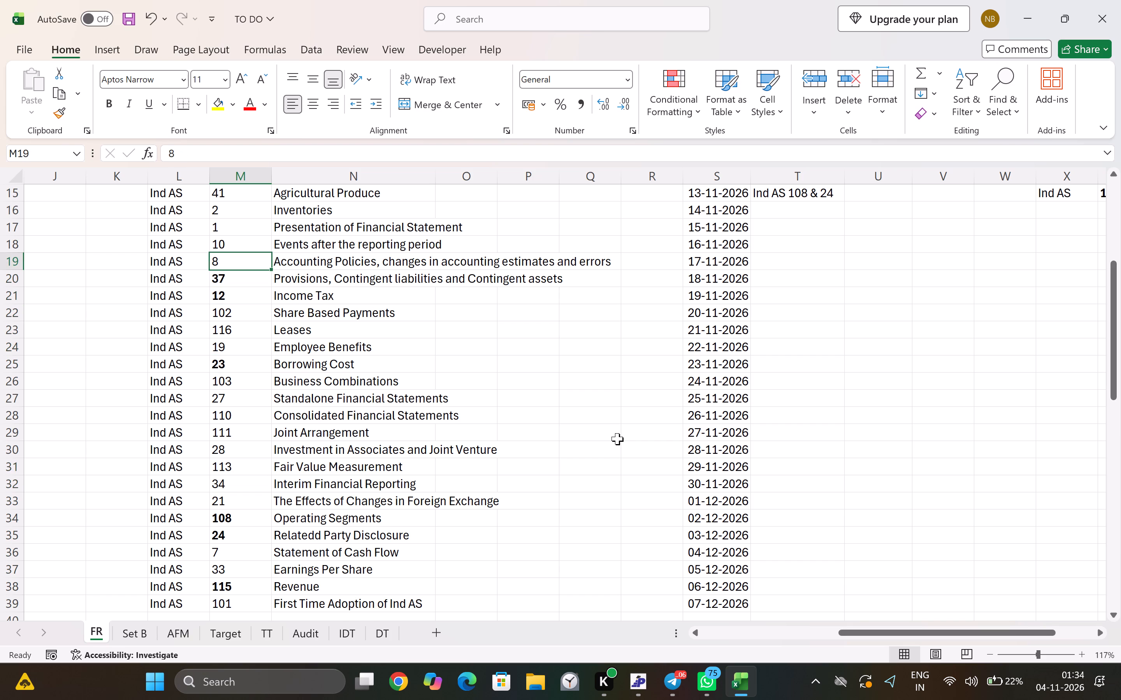
pyautogui.press('Down')
pyautogui.press('Down')
pyautogui.press('Down')
pyautogui.press('Down')
pyautogui.press('Down')
pyautogui.press('Down')
pyautogui.press('Down')
pyautogui.press('Down')
pyautogui.press('Down')
# Extend the FR Revision portion for 05-11-2026 to read Ind AS 37 & 5.
pyautogui.press('Right')
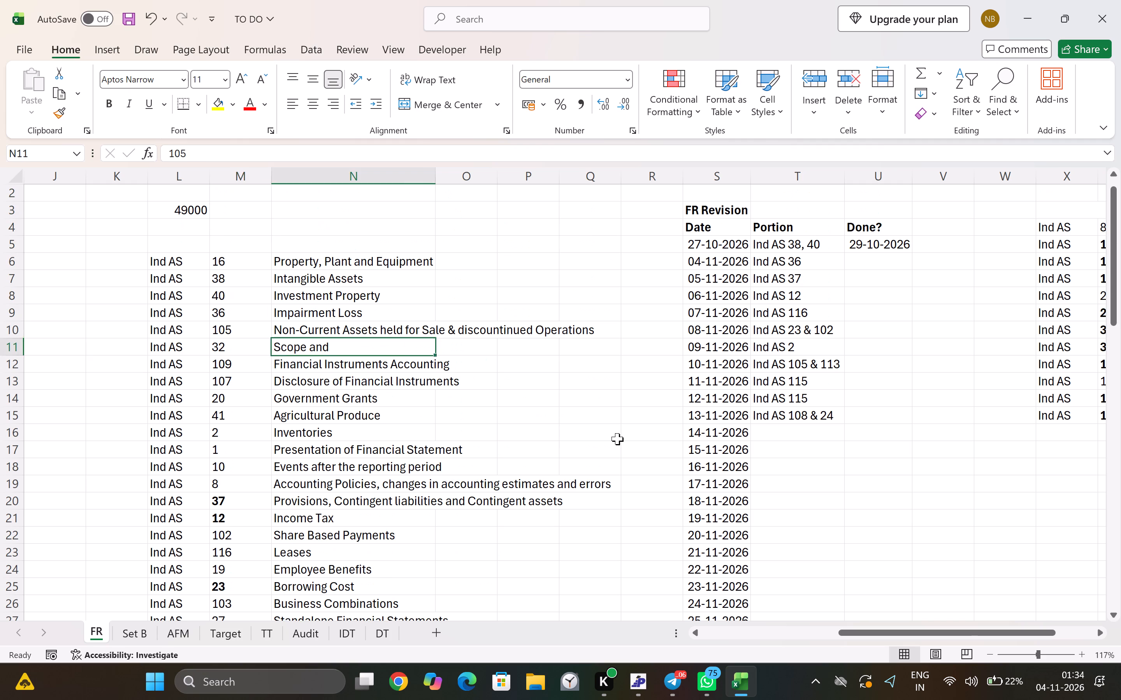
pyautogui.press('Right')
pyautogui.press('Right')
pyautogui.press('Up')
pyautogui.press('Right')
pyautogui.press('Up')
pyautogui.press('Right')
pyautogui.press('Right')
pyautogui.press('Right')
pyautogui.press('Up')
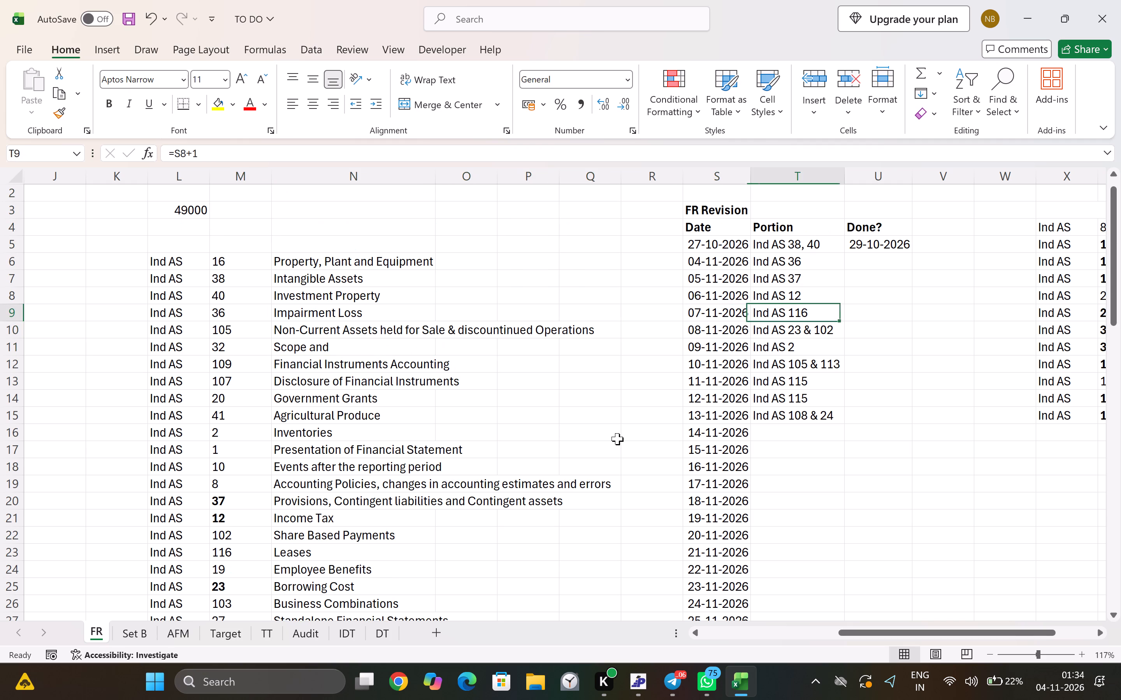
pyautogui.press('Up')
pyautogui.press('F2')
pyautogui.press('space')
pyautogui.press('space')
pyautogui.write('&')
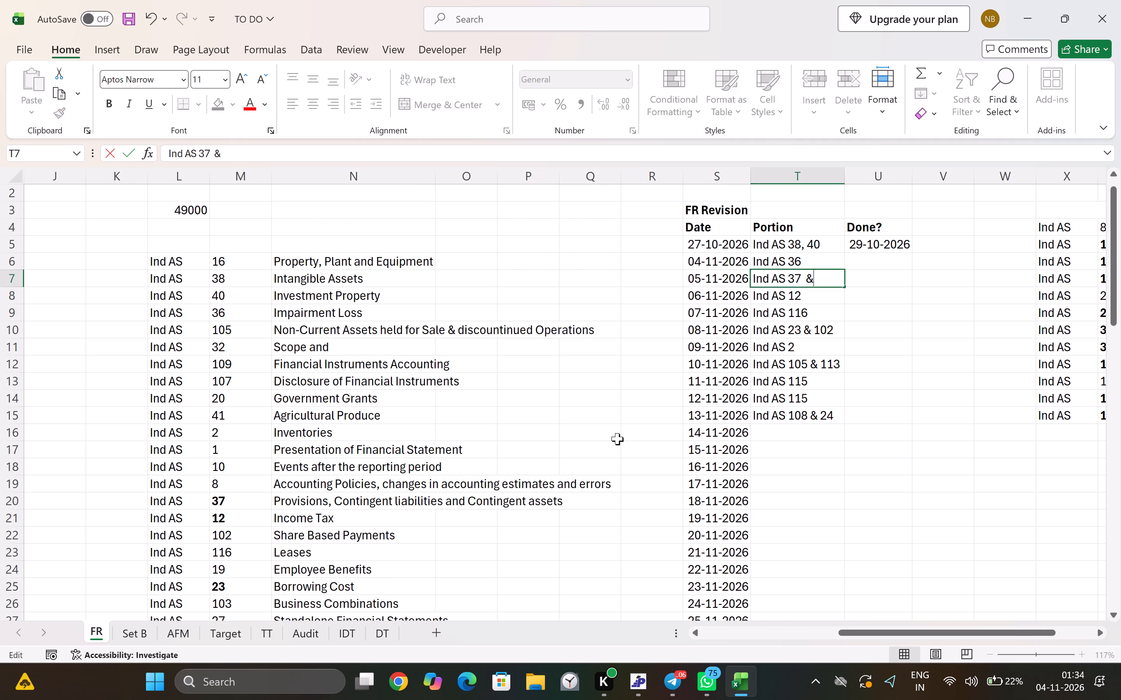
pyautogui.press('BackSpace')
pyautogui.press('BackSpace')
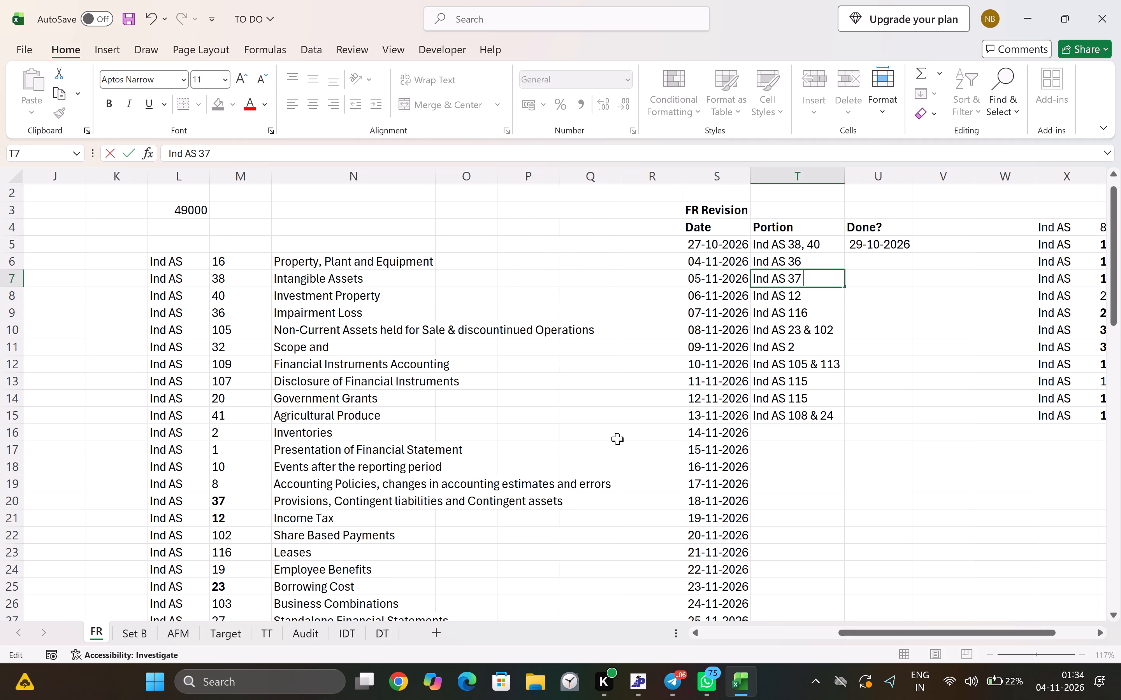
pyautogui.write('&')
pyautogui.press('space')
pyautogui.press('5')
pyautogui.press('Return')
# Check the standard's number in the CMA list and correct the 05-11-2026 portion to Ind AS 37 & 8.
pyautogui.press('Right')
pyautogui.press('Right')
pyautogui.press('Right')
pyautogui.press('Right')
pyautogui.press('Right')
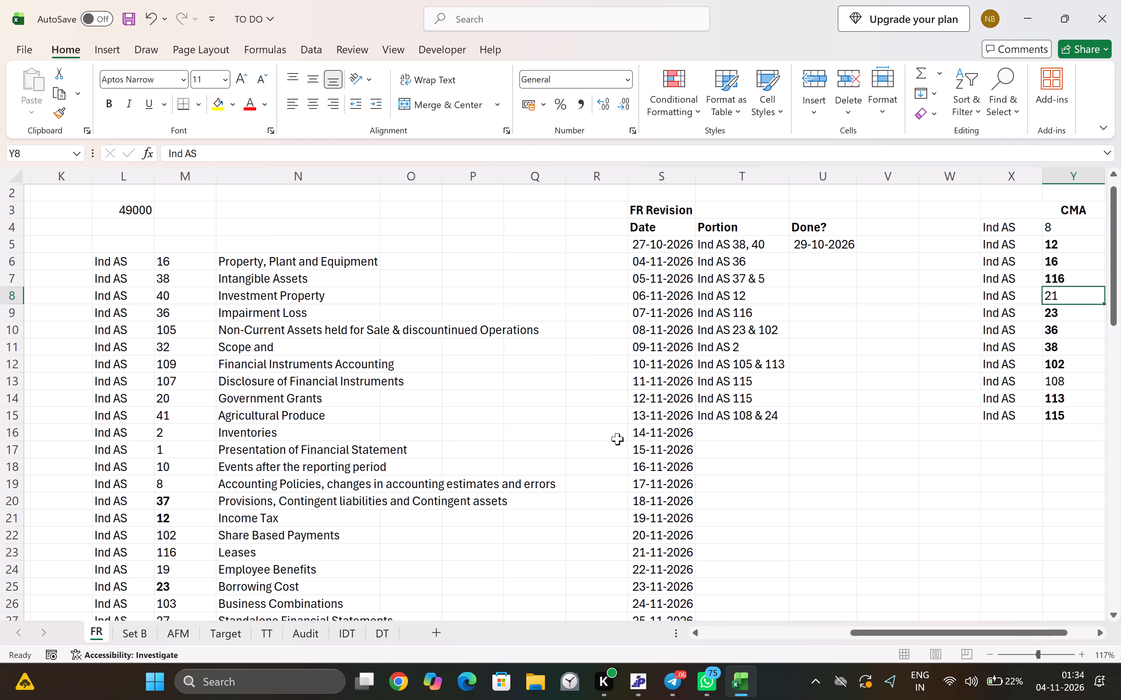
pyautogui.press('Right')
pyautogui.press('Up')
pyautogui.press('Left')
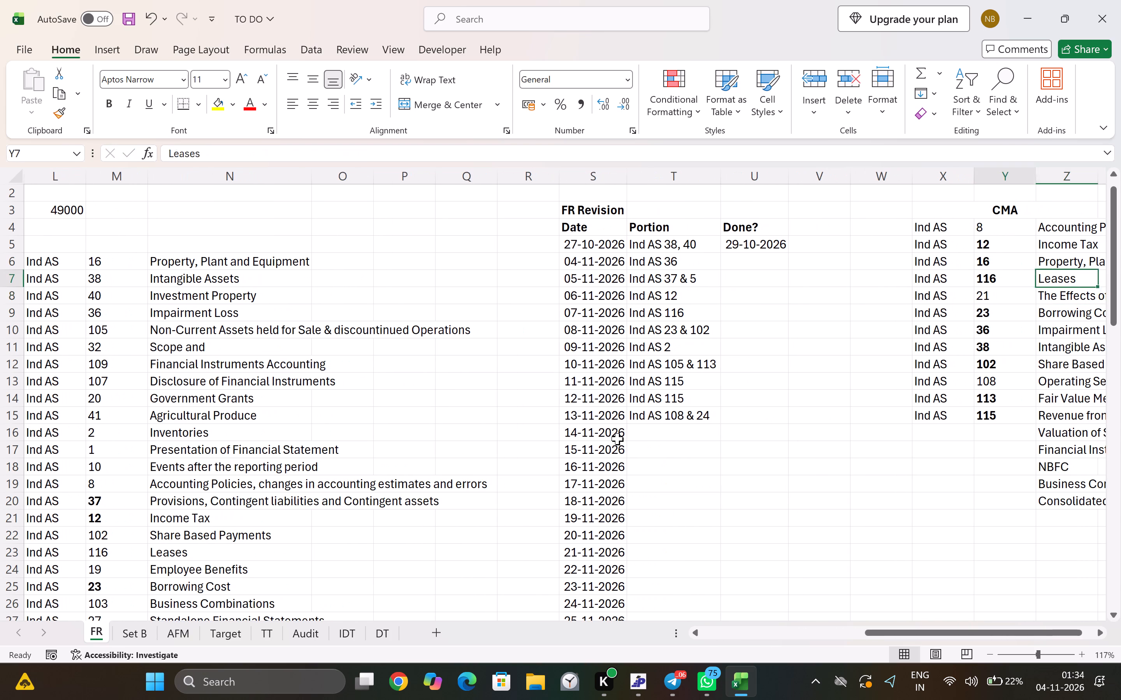
pyautogui.press('Left')
pyautogui.press('Left')
pyautogui.press('Left')
pyautogui.press('Left')
pyautogui.press('Left')
pyautogui.press('F2')
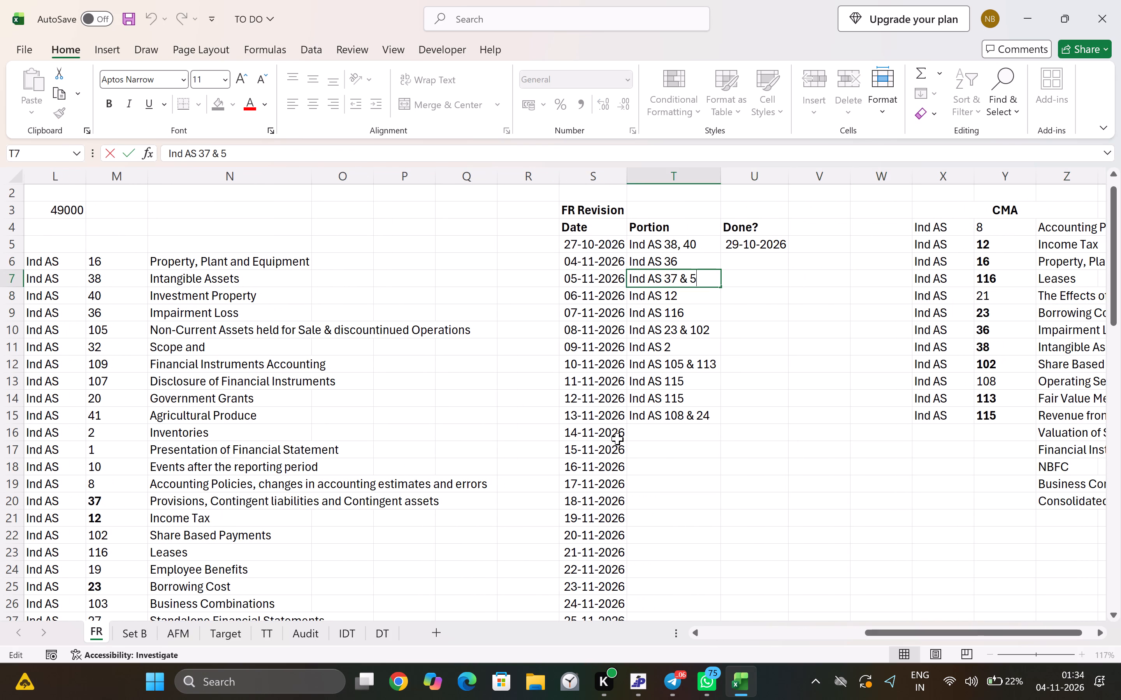
pyautogui.press('BackSpace')
pyautogui.press('8')
pyautogui.press('Return')
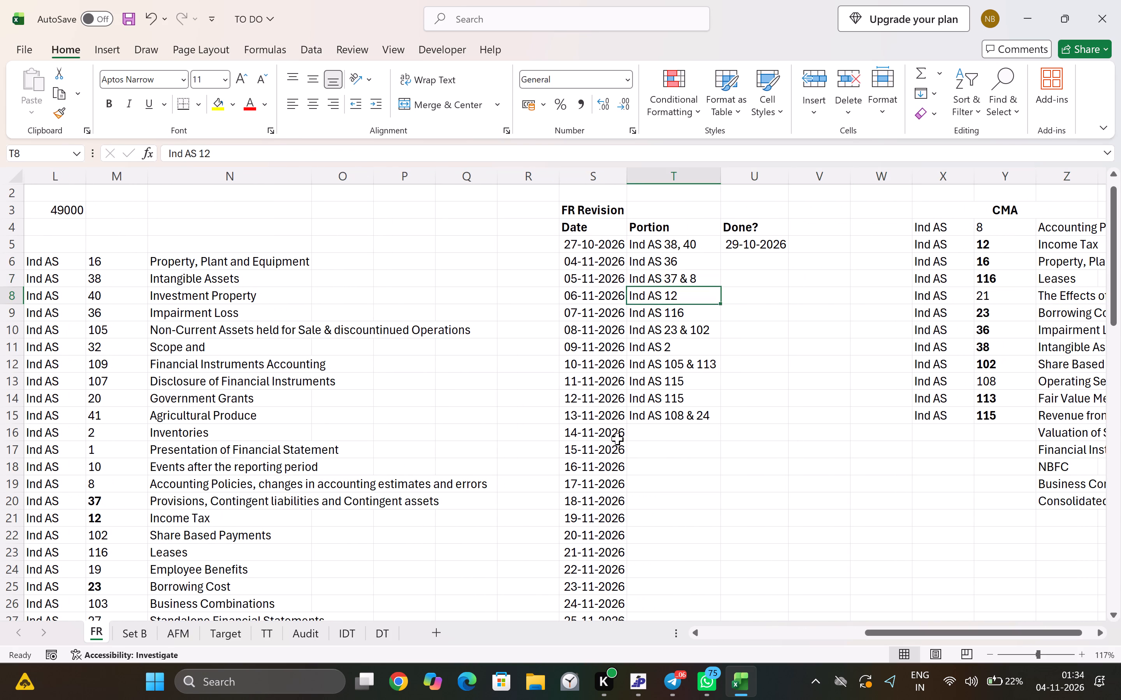
# Bold the numbers 16, 38, 40, 36 and 105 at the start of the full Ind AS list.
pyautogui.press('Up')
pyautogui.press('Left')
pyautogui.press('Left')
pyautogui.press('Left')
pyautogui.press('Left')
pyautogui.press('Left')
pyautogui.press('Left')
pyautogui.press('Left')
pyautogui.press('Left')
pyautogui.press('Right')
pyautogui.press('Up')
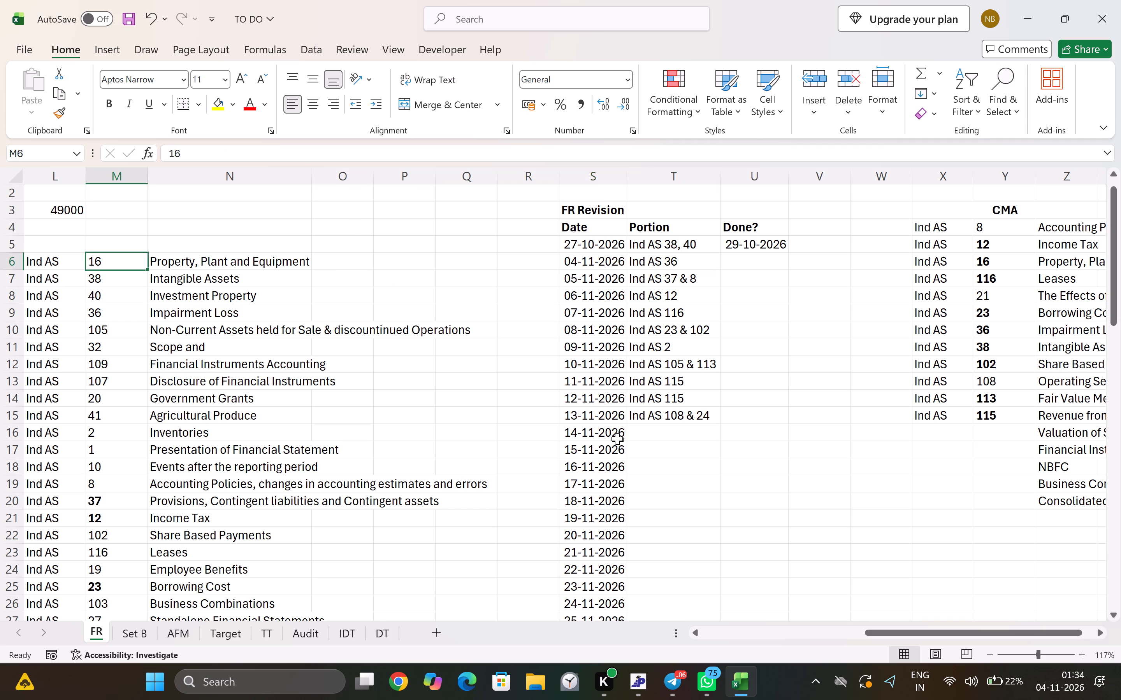
pyautogui.press('Down')
pyautogui.press('Up')
pyautogui.hotkey('shift', 'Down')
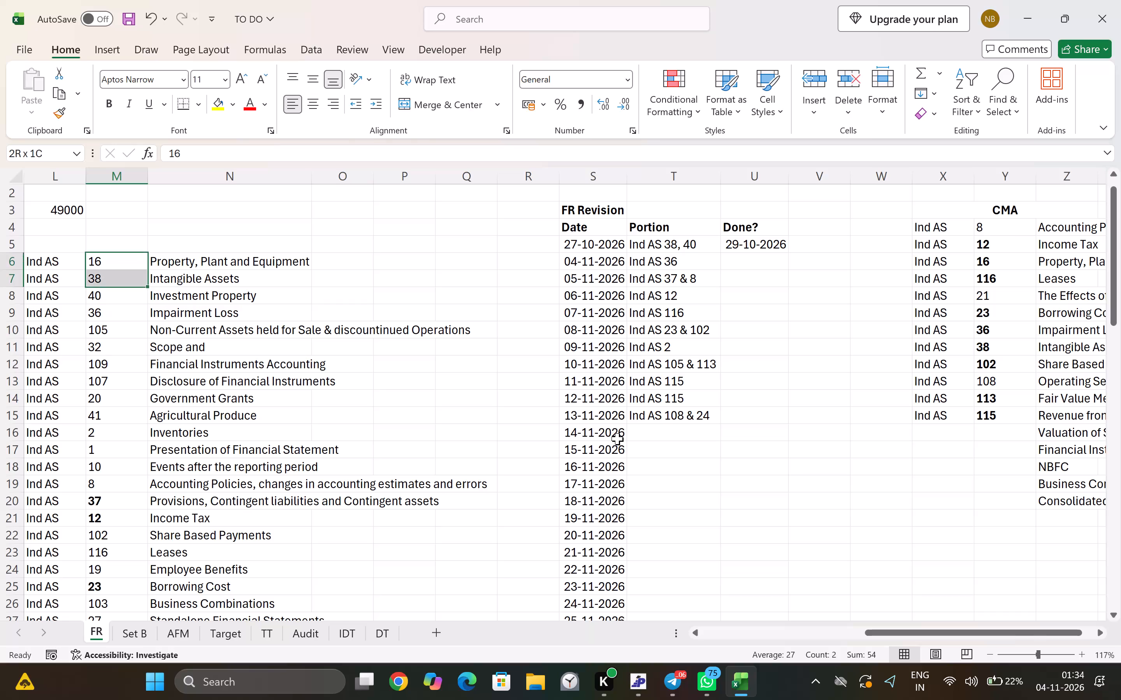
pyautogui.hotkey('shift', 'Down')
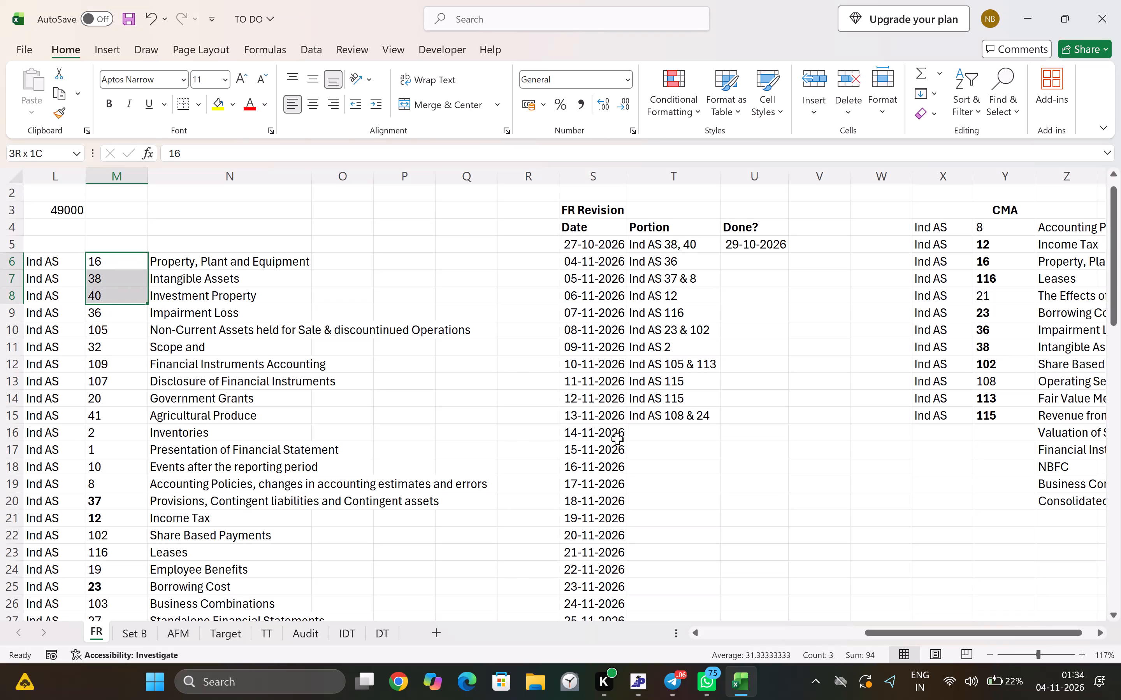
pyautogui.hotkey('shift', 'Down')
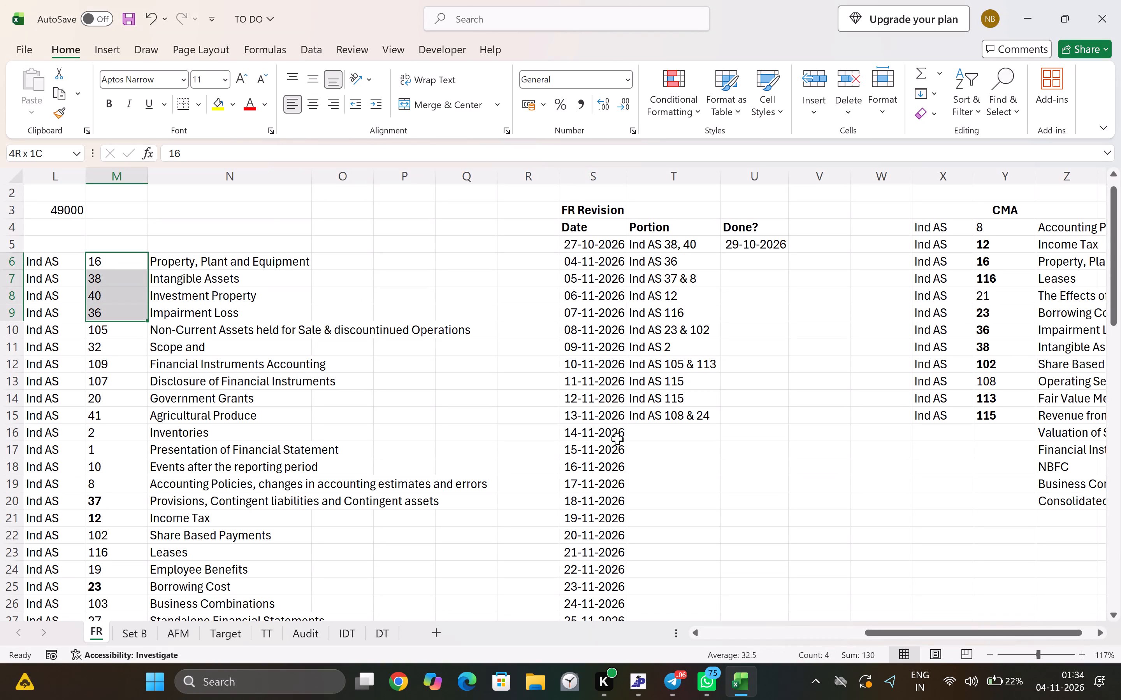
pyautogui.hotkey('shift', 'Down')
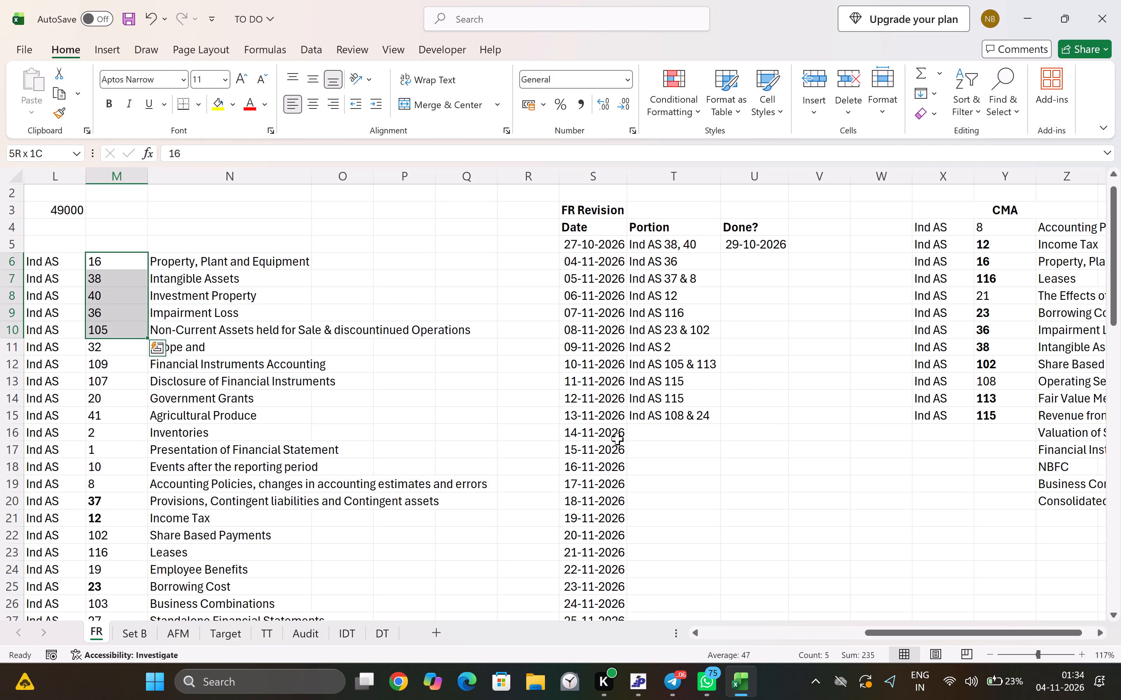
pyautogui.hotkey('ctrl', 'b')
# Assign Government Grants and Agricultural Produce to 14-11-2026 by entering the portion Ind AS 20 & 41.
pyautogui.press('Down')
pyautogui.press('Down')
pyautogui.press('Down')
pyautogui.press('Down')
pyautogui.press('Down')
pyautogui.press('Down')
pyautogui.press('Down')
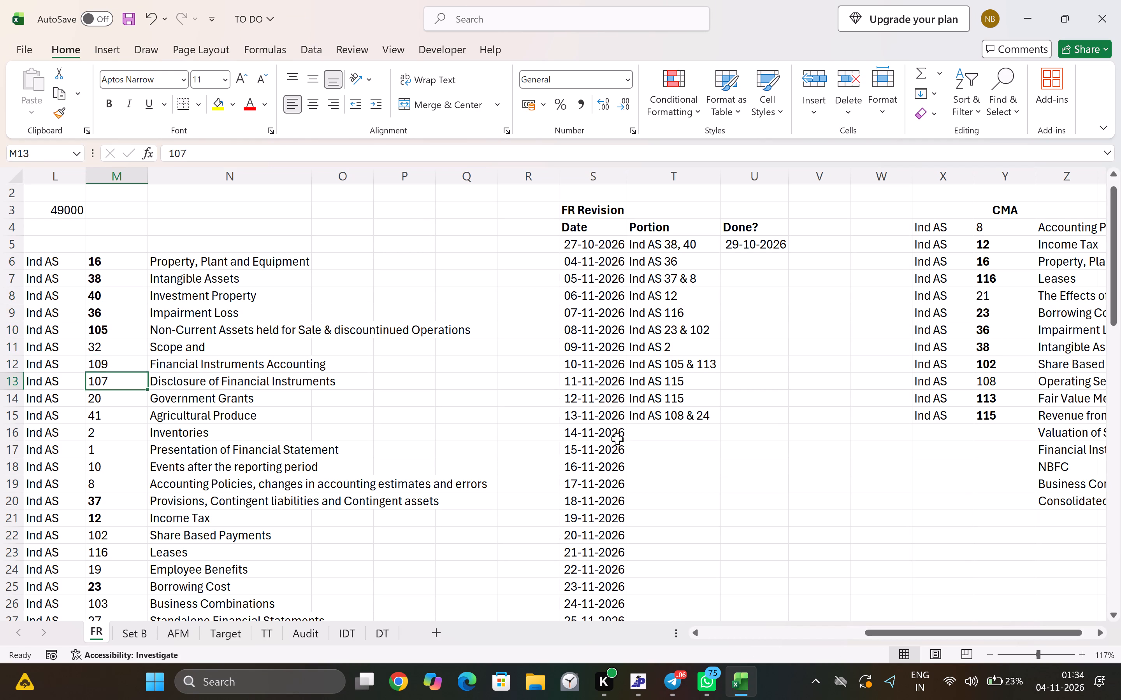
pyautogui.press('Down')
pyautogui.hotkey('shift', 'Down')
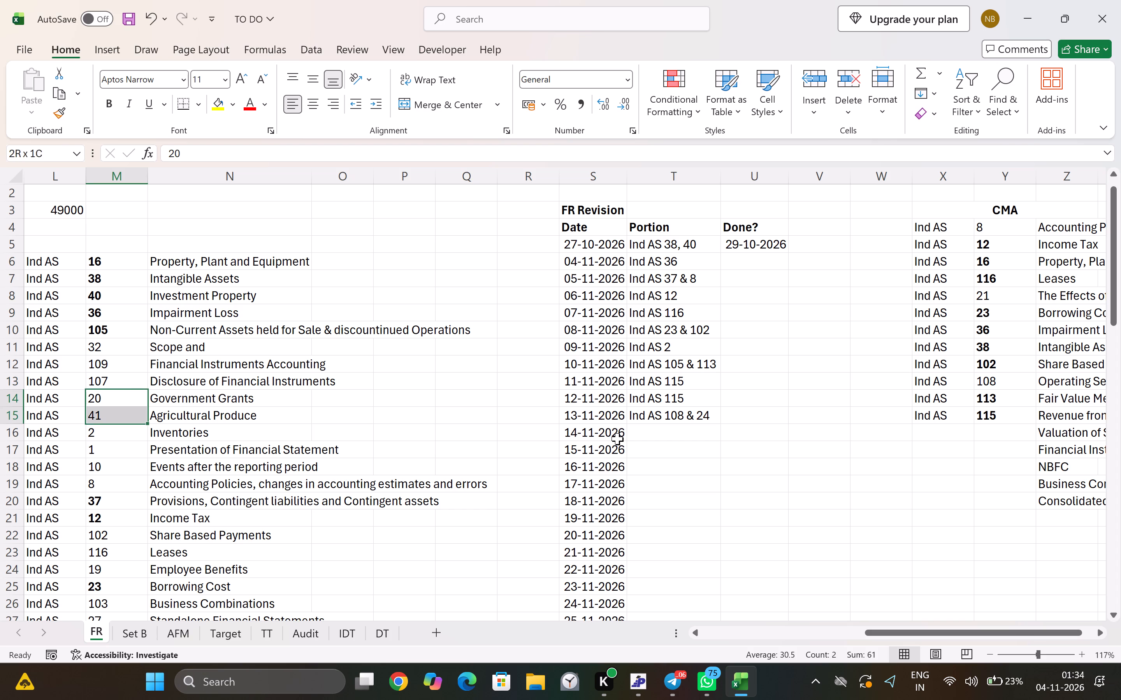
pyautogui.press('Right')
pyautogui.press('Right')
pyautogui.press('Right')
pyautogui.press('Right')
pyautogui.press('Right')
pyautogui.press('Down')
pyautogui.press('Down')
pyautogui.press('Right')
pyautogui.press('Right')
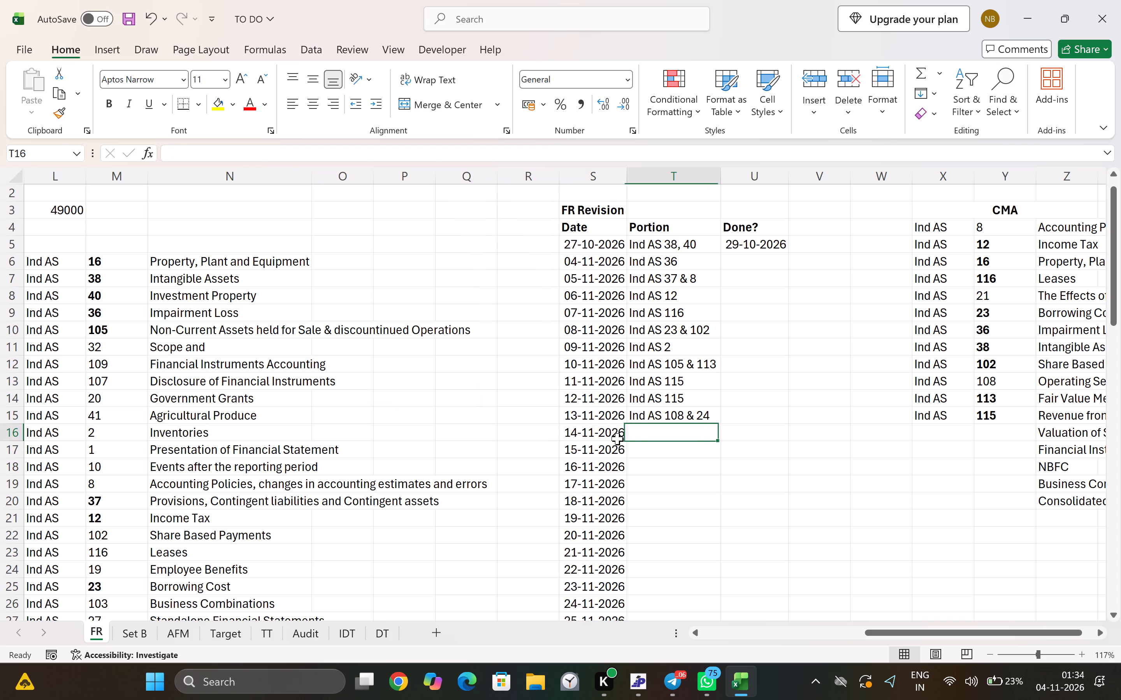
pyautogui.write('INd')
pyautogui.press('space')
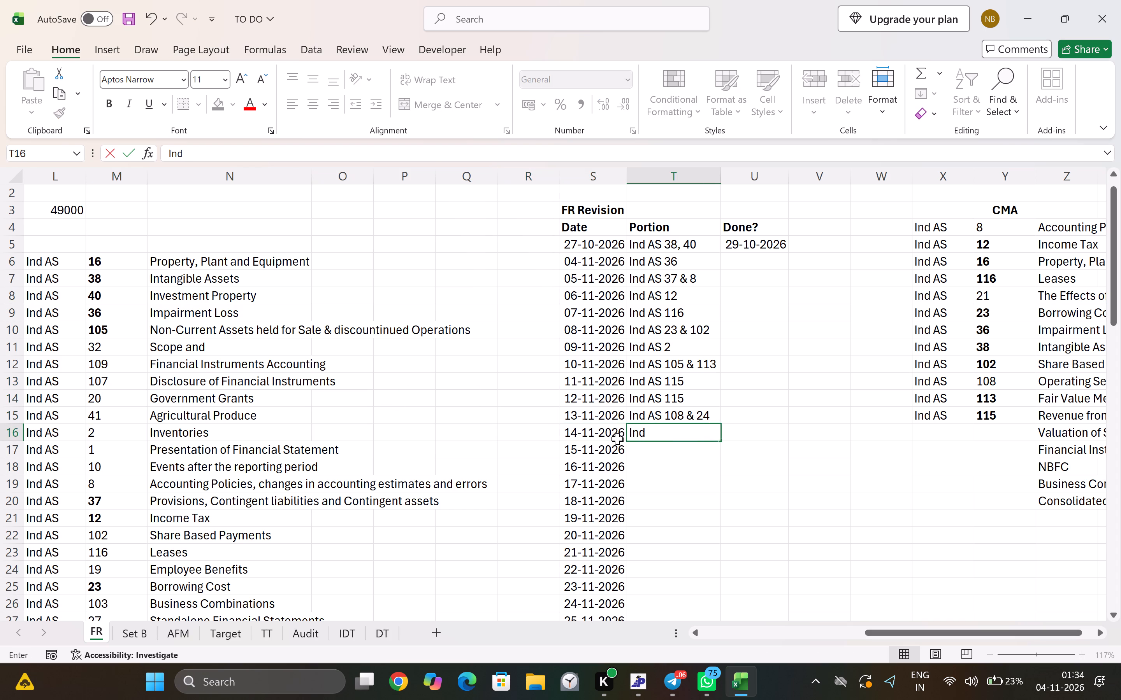
pyautogui.write('AS')
pyautogui.press('space')
pyautogui.write('20')
pyautogui.press('space')
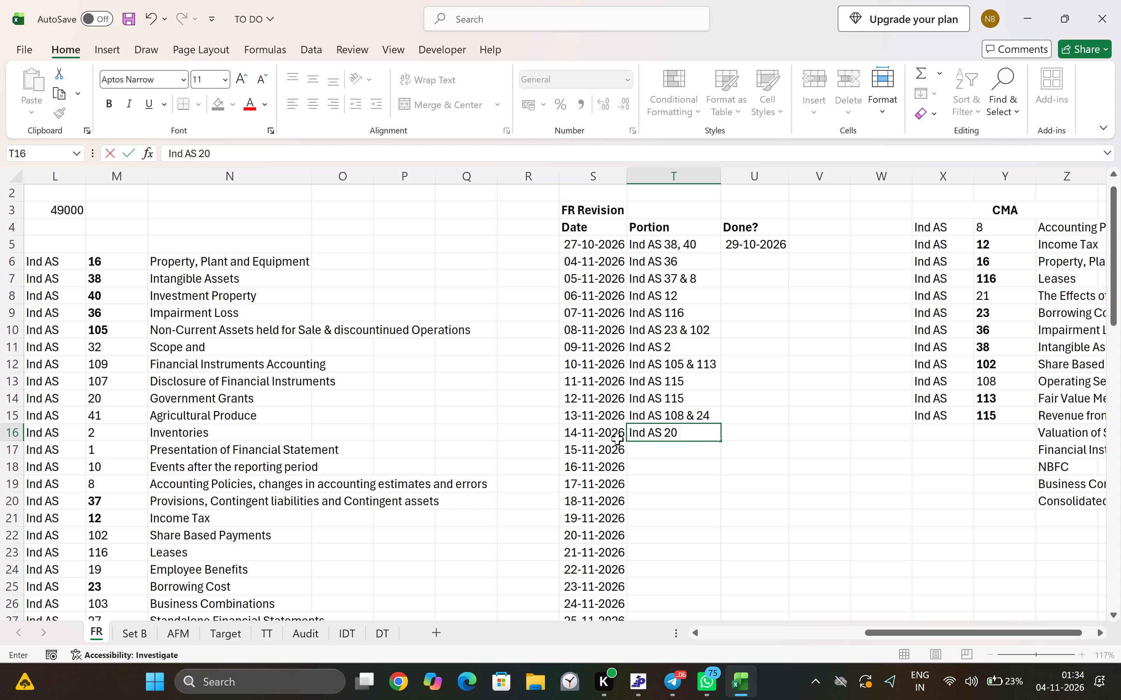
pyautogui.write('& 41')
pyautogui.press('Return')
# Bold the numbers 20 (Government Grants) and 41 (Agricultural Produce) in the full Ind AS list.
pyautogui.press('Up')
pyautogui.press('Left')
pyautogui.press('Left')
pyautogui.press('Left')
pyautogui.press('Left')
pyautogui.press('Left')
pyautogui.press('Left')
pyautogui.press('Left')
pyautogui.press('Left')
pyautogui.press('Up')
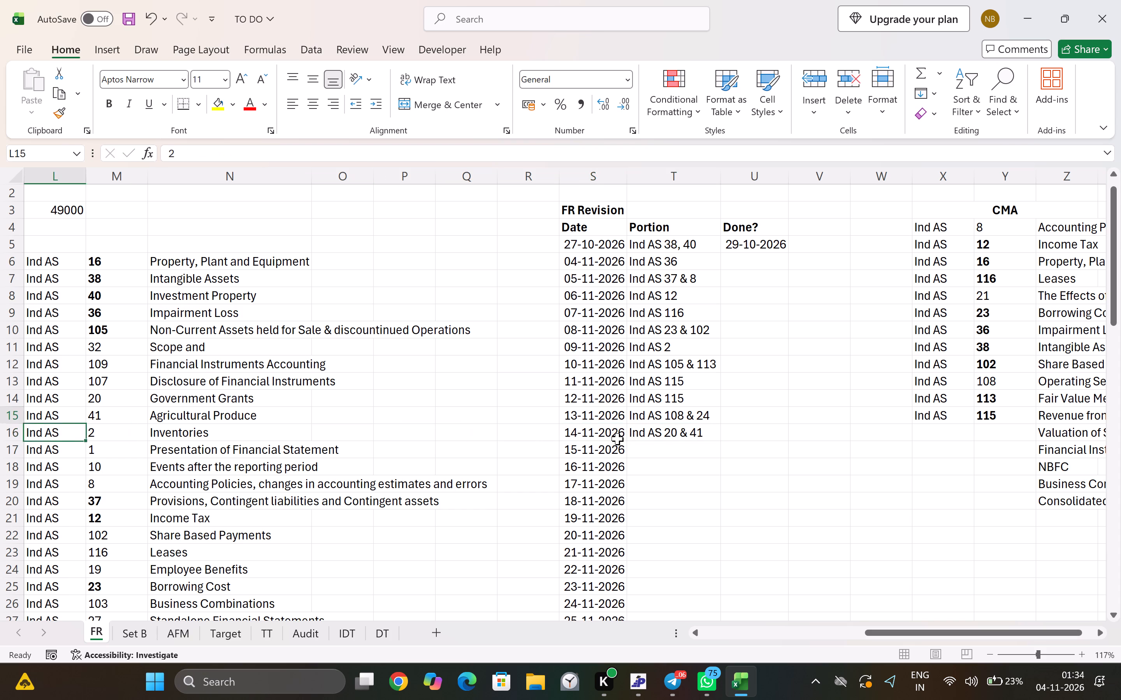
pyautogui.press('Right')
pyautogui.hotkey('shift', 'Up')
pyautogui.hotkey('ctrl', 'b')
# Bold the number 2 (Inventories) in the full Ind AS list.
pyautogui.press('Right')
pyautogui.press('Right')
pyautogui.press('Right')
pyautogui.press('Right')
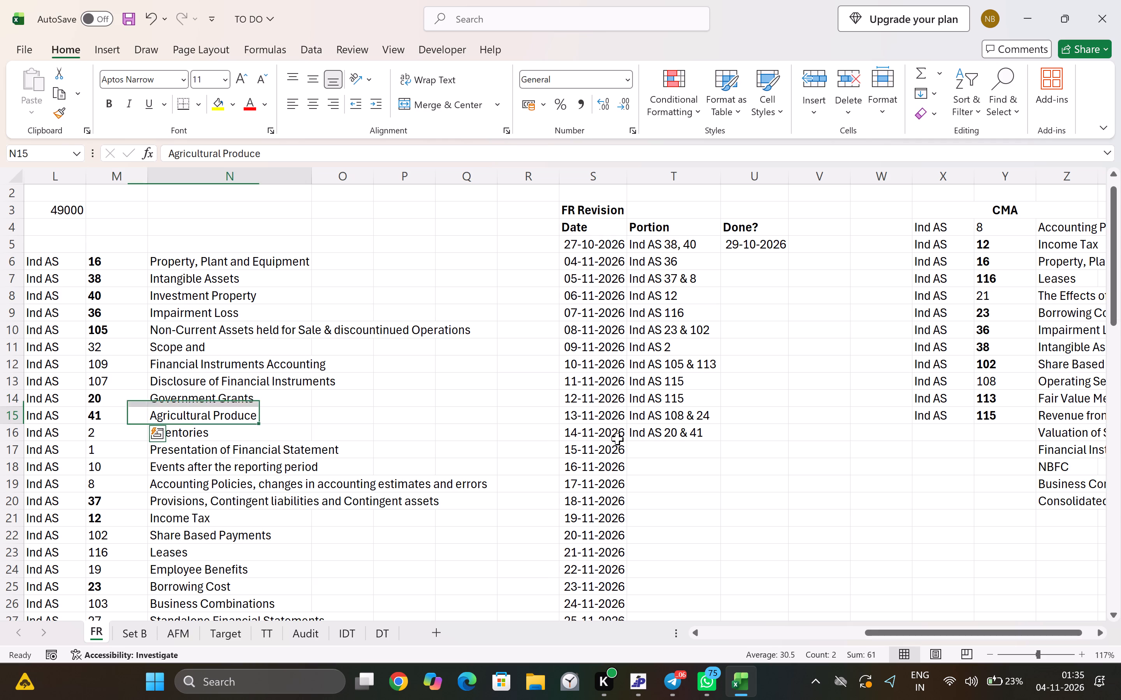
pyautogui.press('Left')
pyautogui.press('Down')
pyautogui.press('Left')
pyautogui.press('Left')
pyautogui.press('Left')
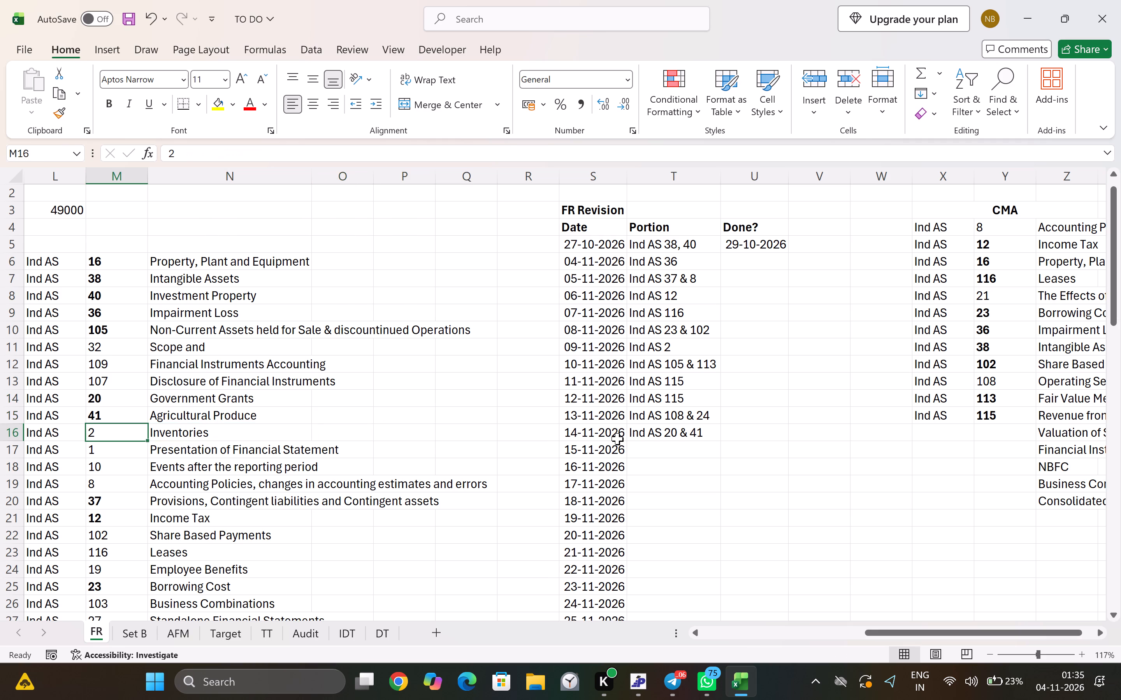
pyautogui.hotkey('ctrl', 'b')
# Add standard 10 to the end of the 05-11-2026 portion in the FR Revision plan, after Ind AS 37 & 8.
pyautogui.press('Down')
pyautogui.press('Down')
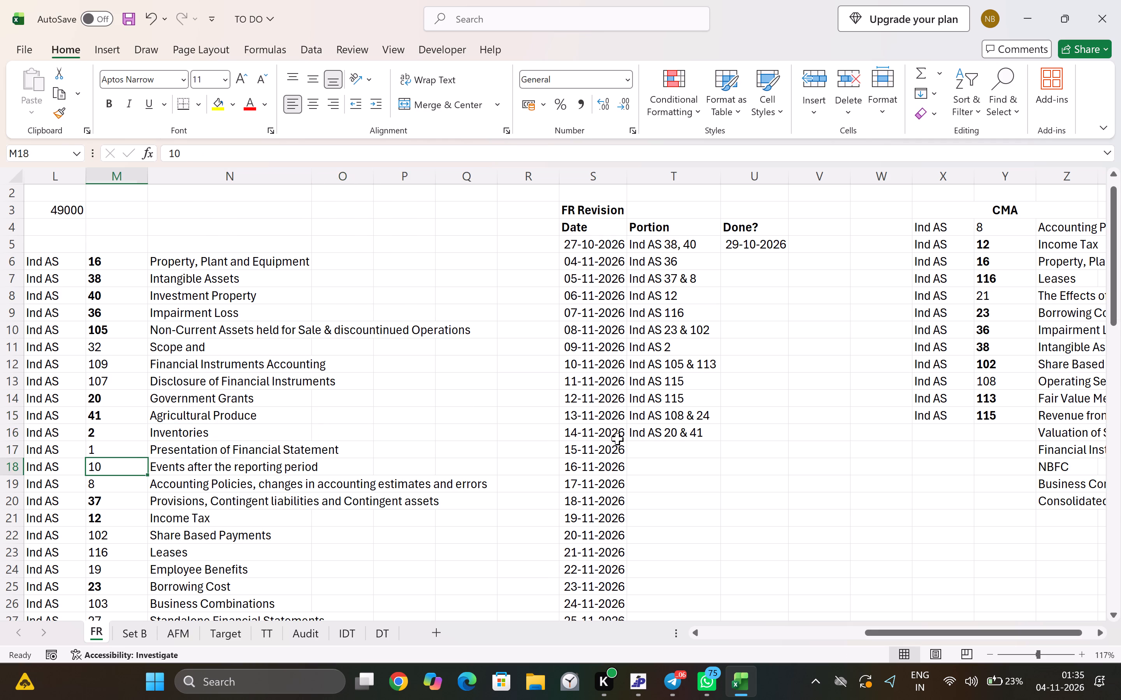
pyautogui.press('Right')
pyautogui.press('Right')
pyautogui.press('Right')
pyautogui.press('Right')
pyautogui.press('Right')
pyautogui.press('Up')
pyautogui.press('Up')
pyautogui.press('Up')
pyautogui.press('Up')
pyautogui.press('Up')
pyautogui.press('Up')
pyautogui.press('Up')
pyautogui.press('Up')
pyautogui.press('Up')
pyautogui.press('Up')
pyautogui.press('Up')
pyautogui.press('Up')
pyautogui.press('Right')
pyautogui.press('Down')
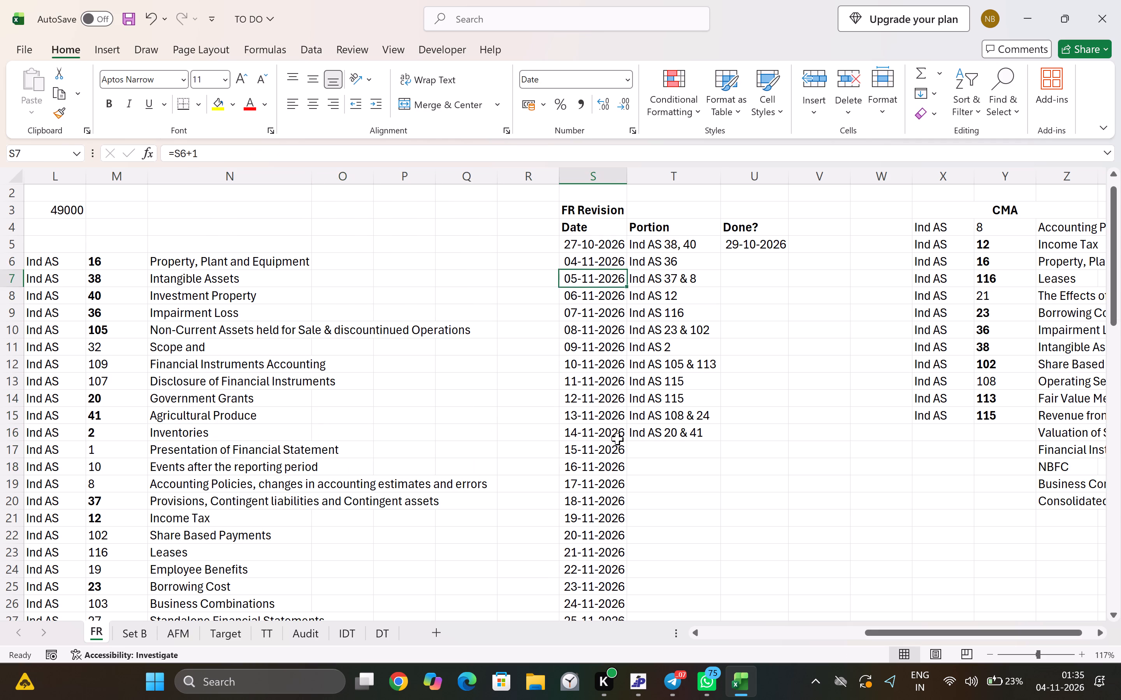
pyautogui.press('Right')
pyautogui.press('Down')
pyautogui.press('Down')
pyautogui.press('Up')
pyautogui.press('Up')
pyautogui.press('F2')
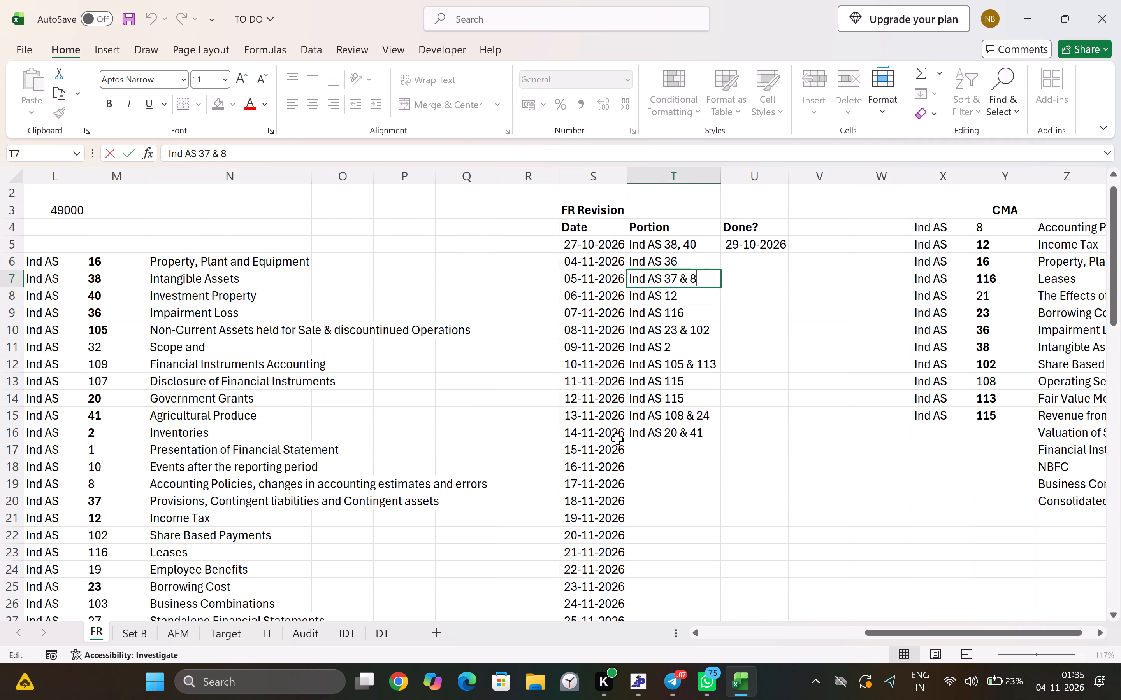
pyautogui.write(', q0')
pyautogui.press('Return')
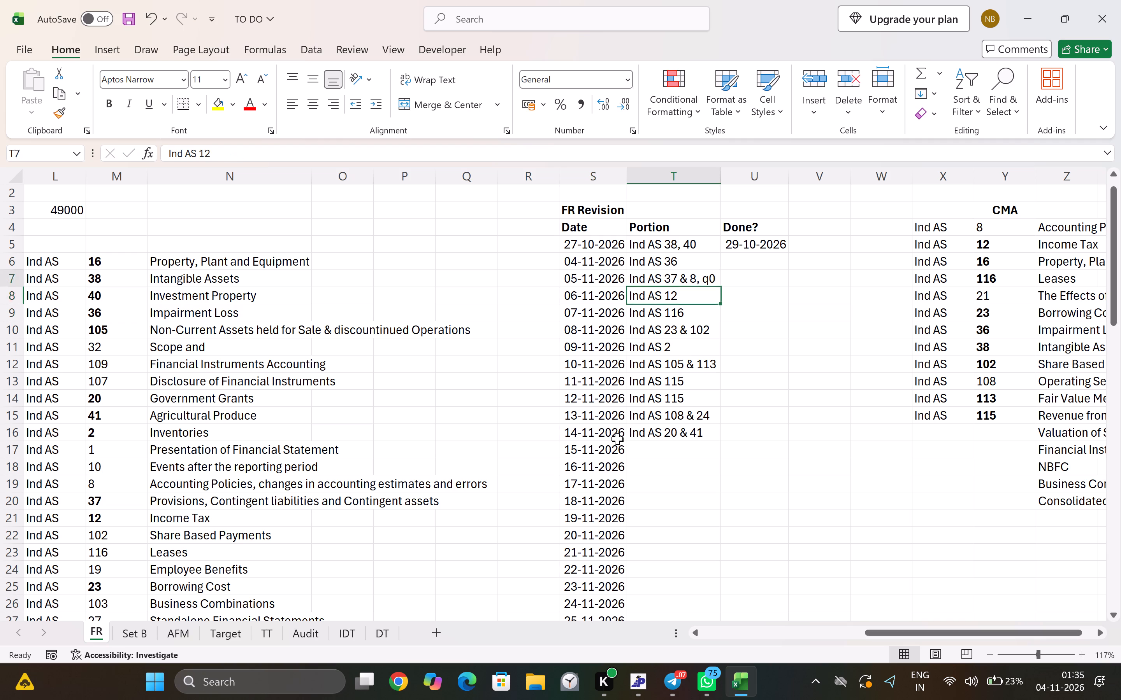
pyautogui.press('Up')
pyautogui.press('Down')
pyautogui.press('F2')
pyautogui.press('Up')
pyautogui.press('Return')
pyautogui.press('Up')
pyautogui.press('Up')
pyautogui.press('F2')
pyautogui.press('Left')
pyautogui.press('Left')
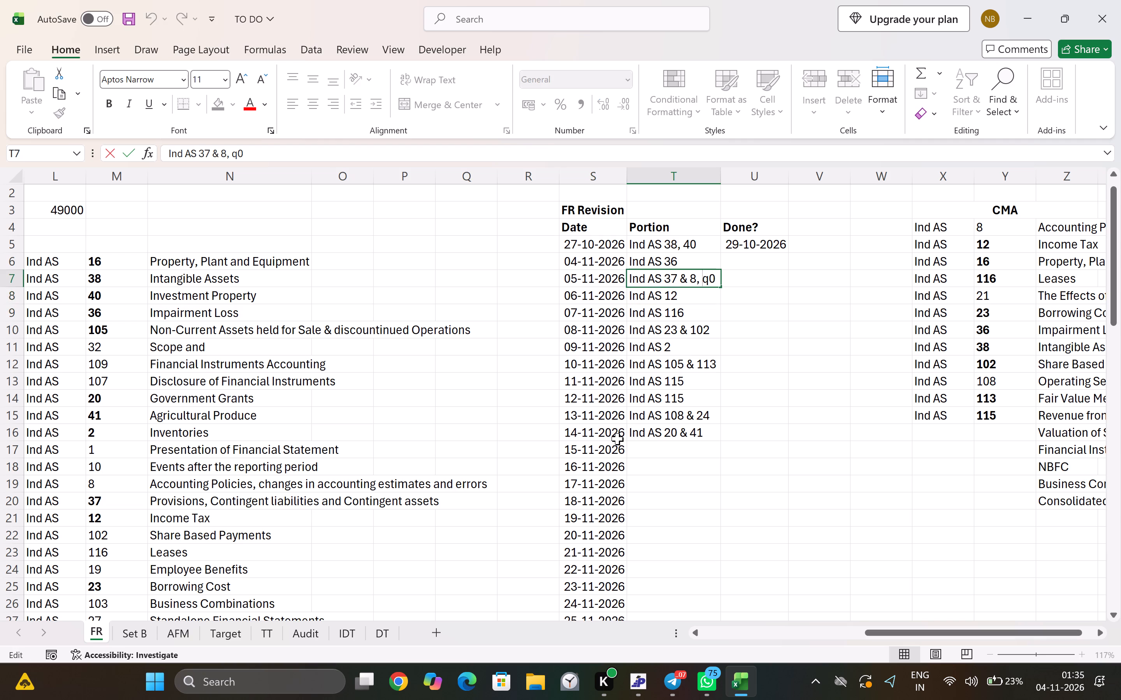
pyautogui.press('Delete')
pyautogui.press('1')
# Reorder the standards in the 05-11-2026 portion so it reads Ind AS 8, 10 & 37.
pyautogui.press('Left')
pyautogui.press('Left')
pyautogui.press('Left')
pyautogui.press('Left')
pyautogui.hotkey('shift', 'Left')
pyautogui.hotkey('shift', 'Left')
pyautogui.hotkey('shift', 'Left')
pyautogui.hotkey('shift', 'Left')
pyautogui.hotkey('shift', 'Left')
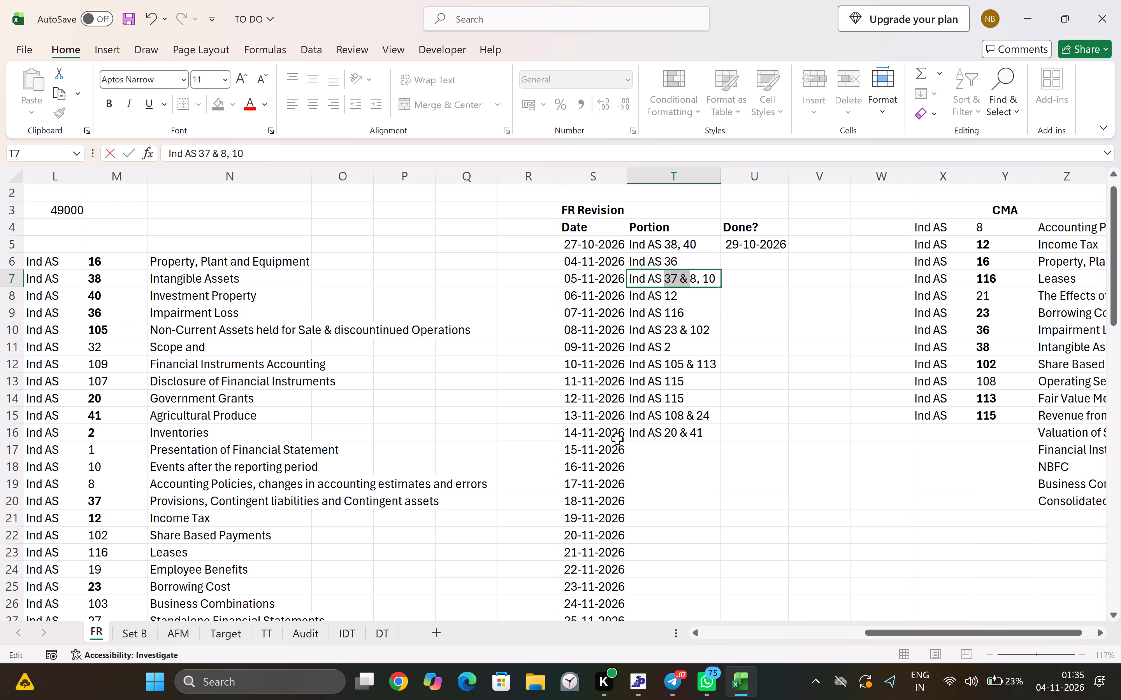
pyautogui.hotkey('ctrl', 'x')
pyautogui.hotkey('ctrl', 'Right')
pyautogui.hotkey('ctrl', 'Right')
pyautogui.hotkey('ctrl', 'Right')
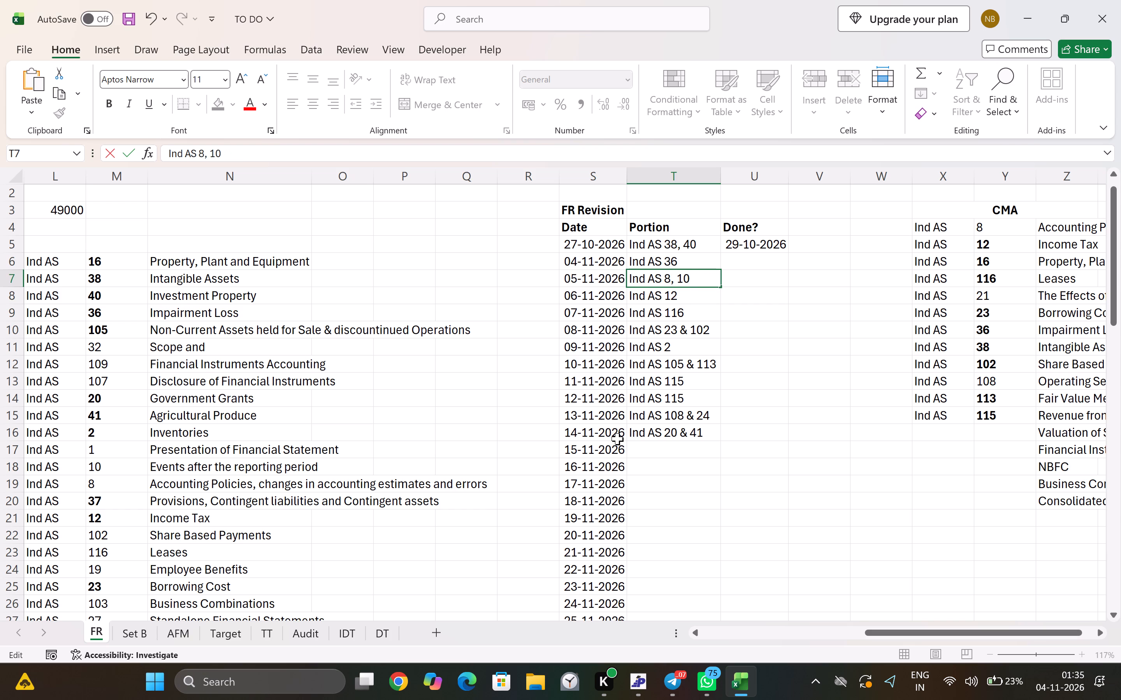
pyautogui.hotkey('ctrl', 'v')
pyautogui.hotkey('shift', 'Left')
pyautogui.hotkey('shift', 'Left')
pyautogui.hotkey('shift', 'Left')
pyautogui.hotkey('ctrl', 'x')
pyautogui.press('Left')
pyautogui.press('Left')
pyautogui.hotkey('ctrl', 'v')
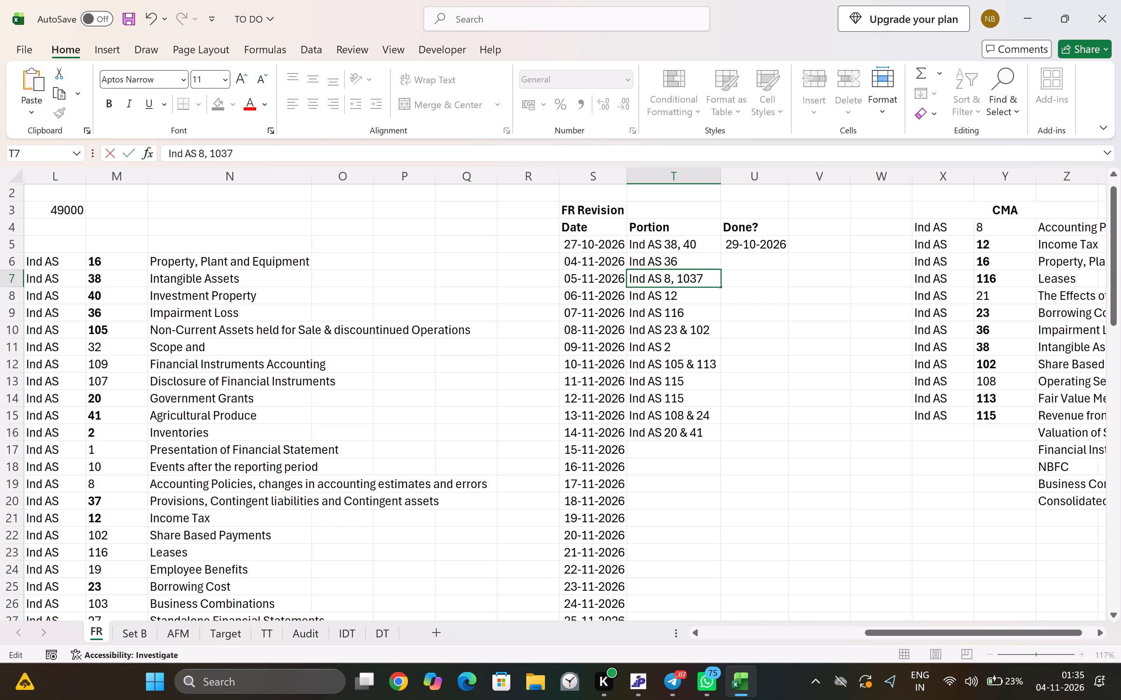
pyautogui.press('Return')
pyautogui.press('Return')
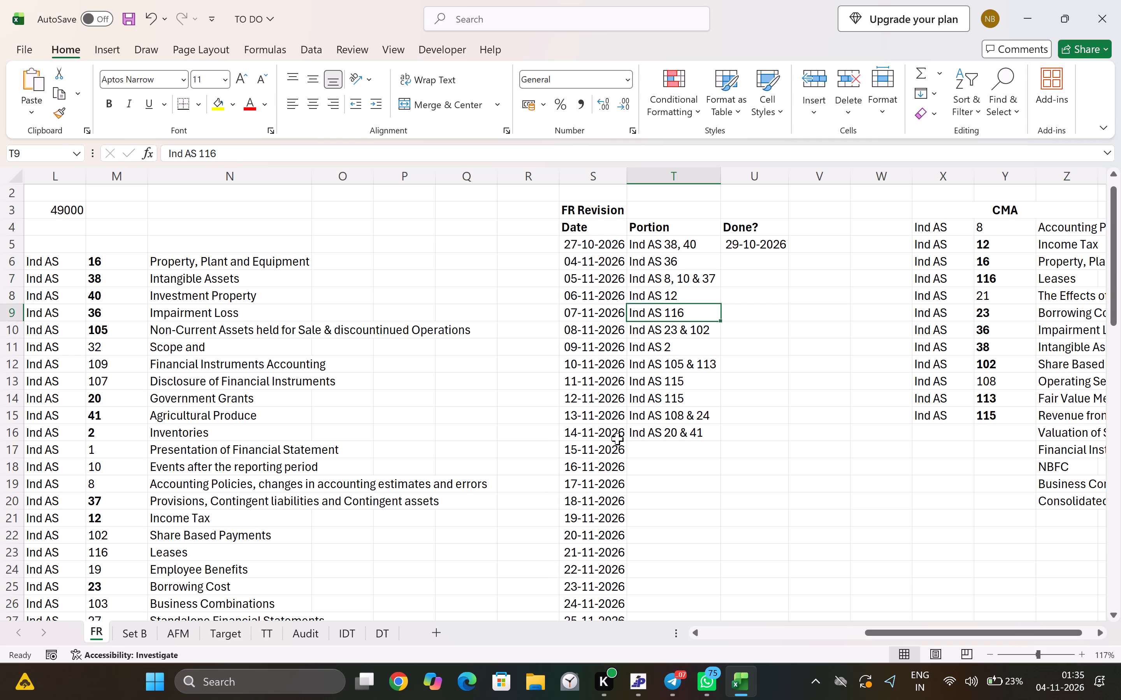
# Bold the numbers 10 (Events after the reporting period) and 8 (Accounting Policies) in the full Ind AS list.
pyautogui.press('Left')
pyautogui.press('Left')
pyautogui.press('Left')
pyautogui.press('Left')
pyautogui.press('Left')
pyautogui.press('Left')
pyautogui.press('Left')
pyautogui.press('Left')
pyautogui.press('Left')
pyautogui.press('Left')
pyautogui.press('Down')
pyautogui.press('Down')
pyautogui.press('Down')
pyautogui.press('Down')
pyautogui.press('Down')
pyautogui.press('Down')
pyautogui.press('Down')
pyautogui.press('Down')
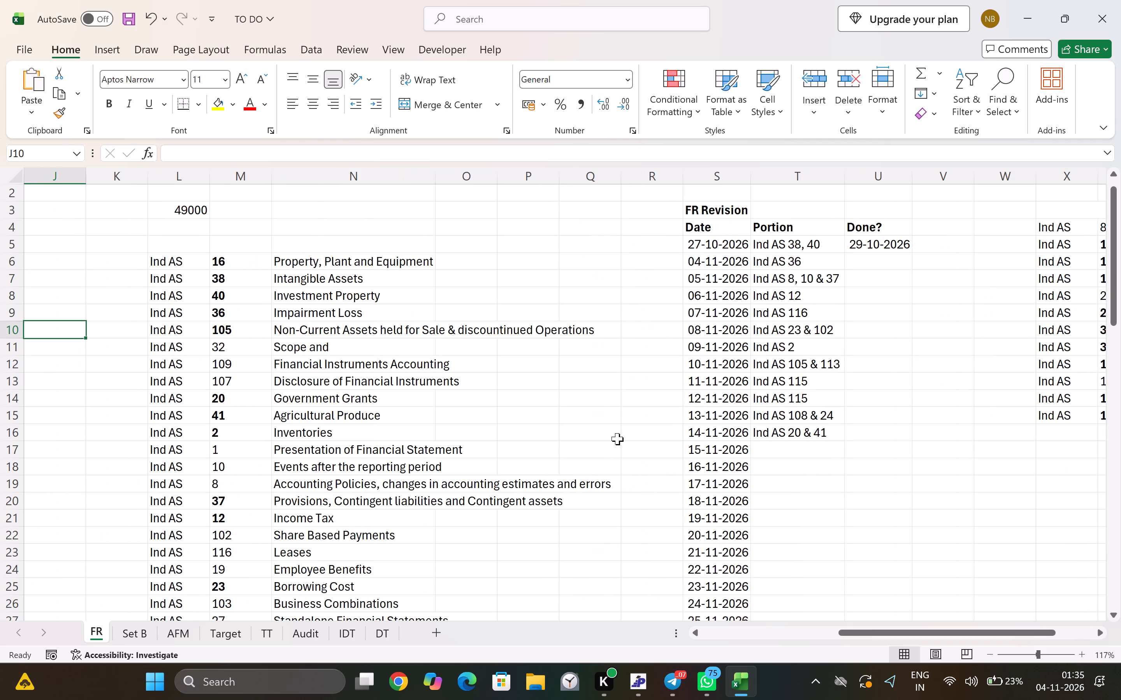
pyautogui.press('Right')
pyautogui.press('Right')
pyautogui.press('Down')
pyautogui.press('Right')
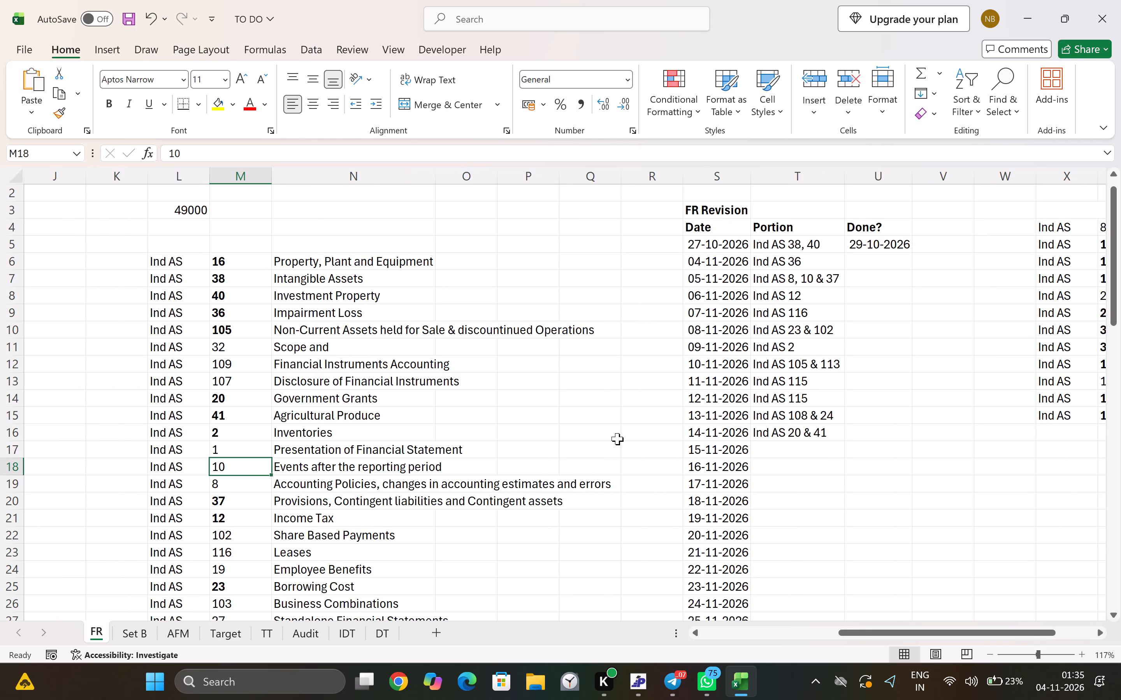
pyautogui.hotkey('shift', 'Down')
pyautogui.hotkey('ctrl', 'b')
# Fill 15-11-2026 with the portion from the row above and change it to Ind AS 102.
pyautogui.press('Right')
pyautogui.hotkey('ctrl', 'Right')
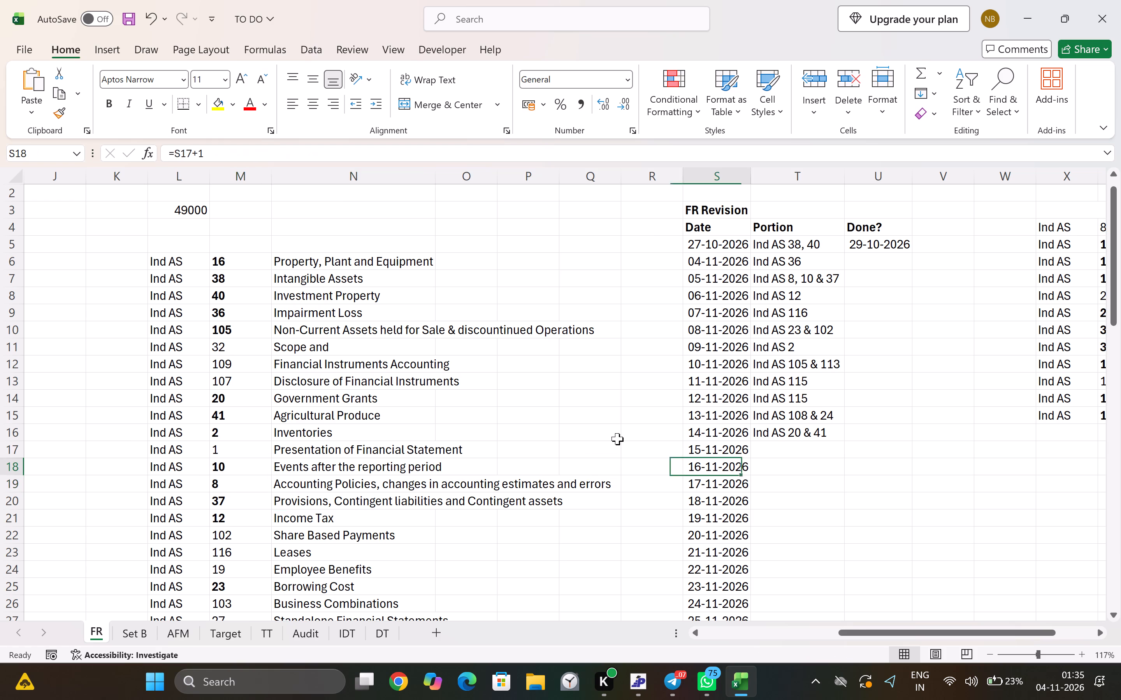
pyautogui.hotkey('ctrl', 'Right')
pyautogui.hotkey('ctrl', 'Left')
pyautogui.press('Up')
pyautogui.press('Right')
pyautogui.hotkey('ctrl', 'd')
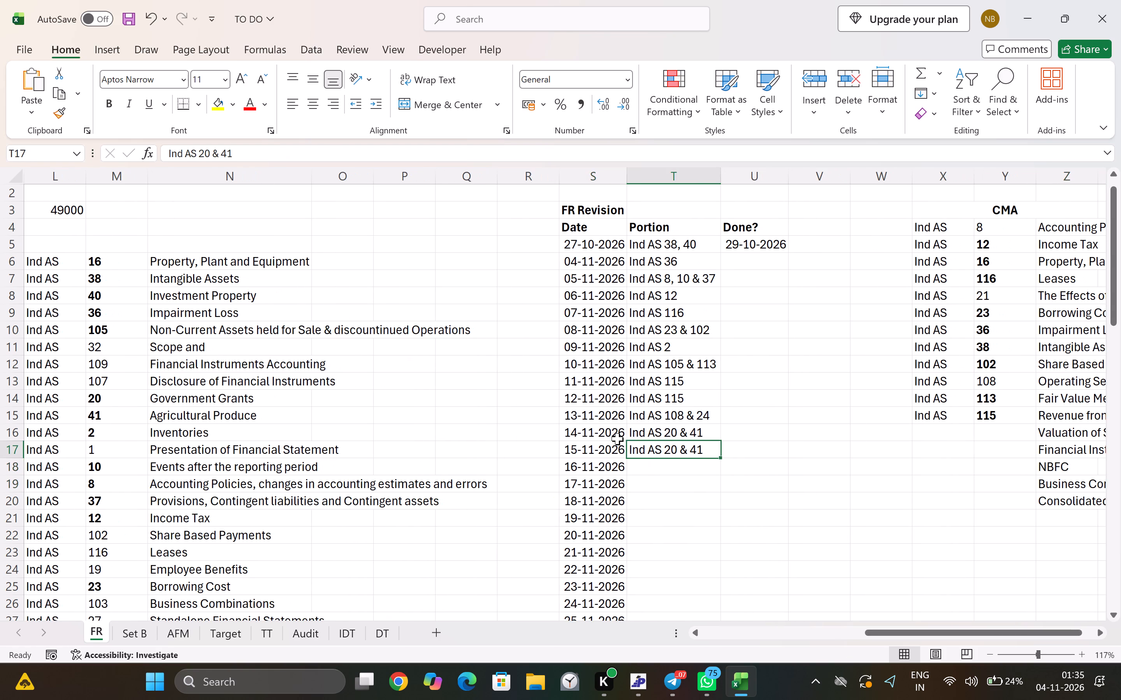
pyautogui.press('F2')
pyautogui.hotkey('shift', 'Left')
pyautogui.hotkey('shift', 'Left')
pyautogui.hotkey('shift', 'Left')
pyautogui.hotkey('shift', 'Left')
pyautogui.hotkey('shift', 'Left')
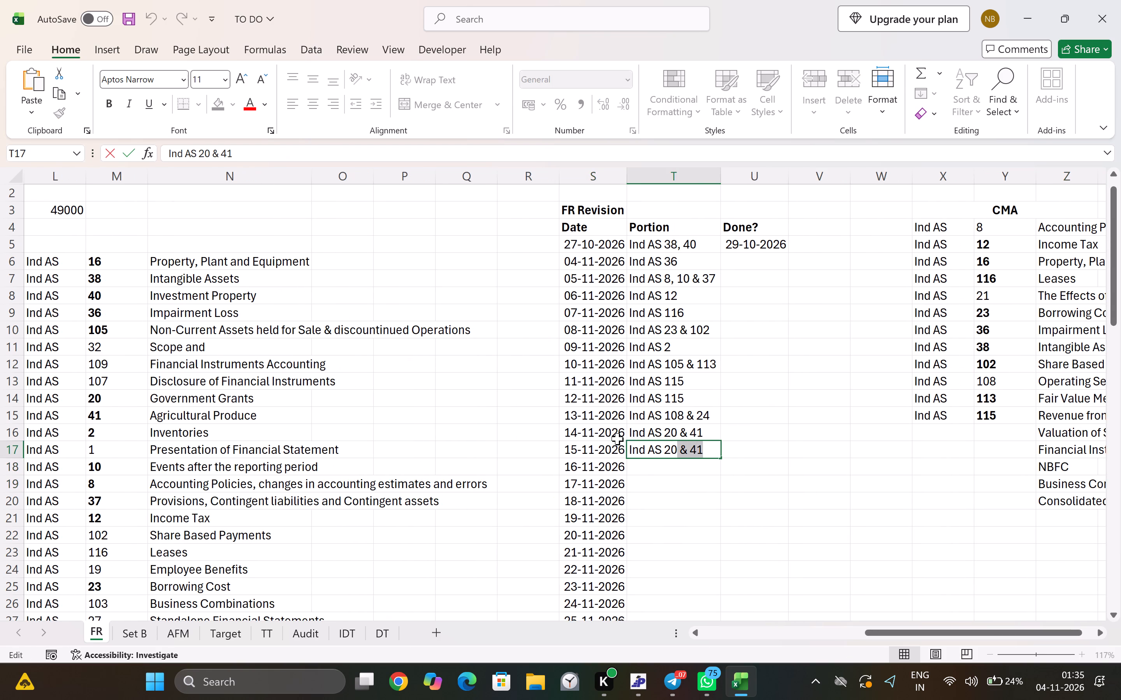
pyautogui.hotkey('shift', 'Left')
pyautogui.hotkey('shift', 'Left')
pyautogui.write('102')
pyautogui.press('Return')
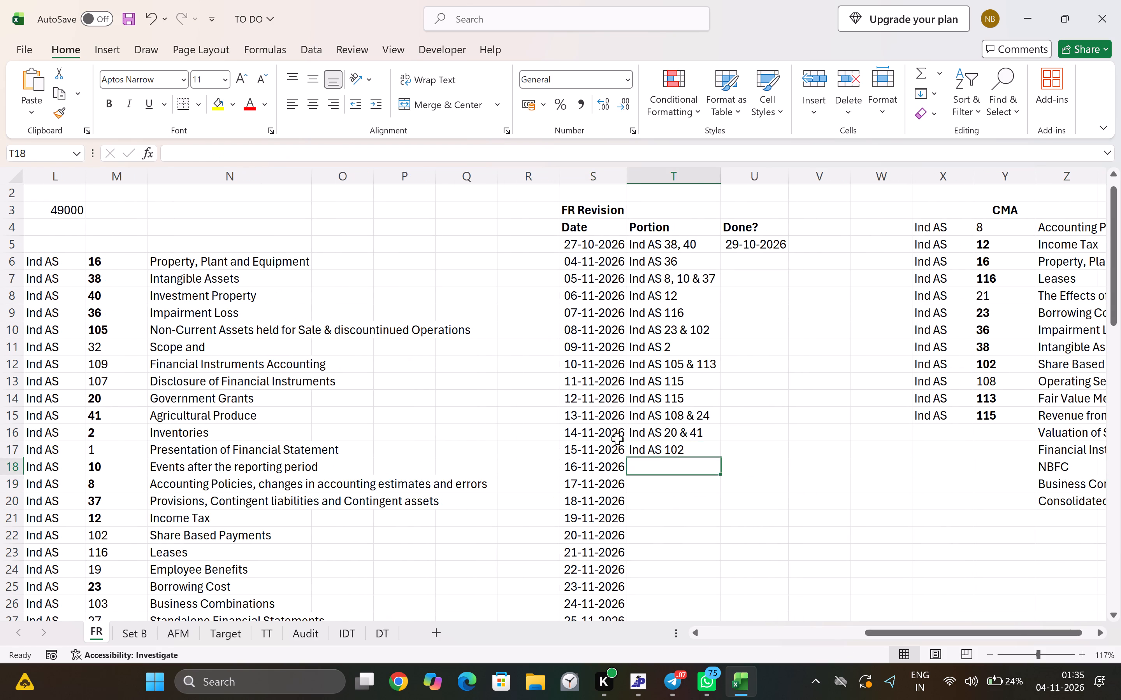
# Bold the numbers 102 (Share Based Payments) and 116 (Leases) in the full Ind AS list.
pyautogui.press('Up')
pyautogui.press('Left')
pyautogui.press('Left')
pyautogui.press('Left')
pyautogui.press('Left')
pyautogui.press('Left')
pyautogui.press('Left')
pyautogui.press('Left')
pyautogui.press('Left')
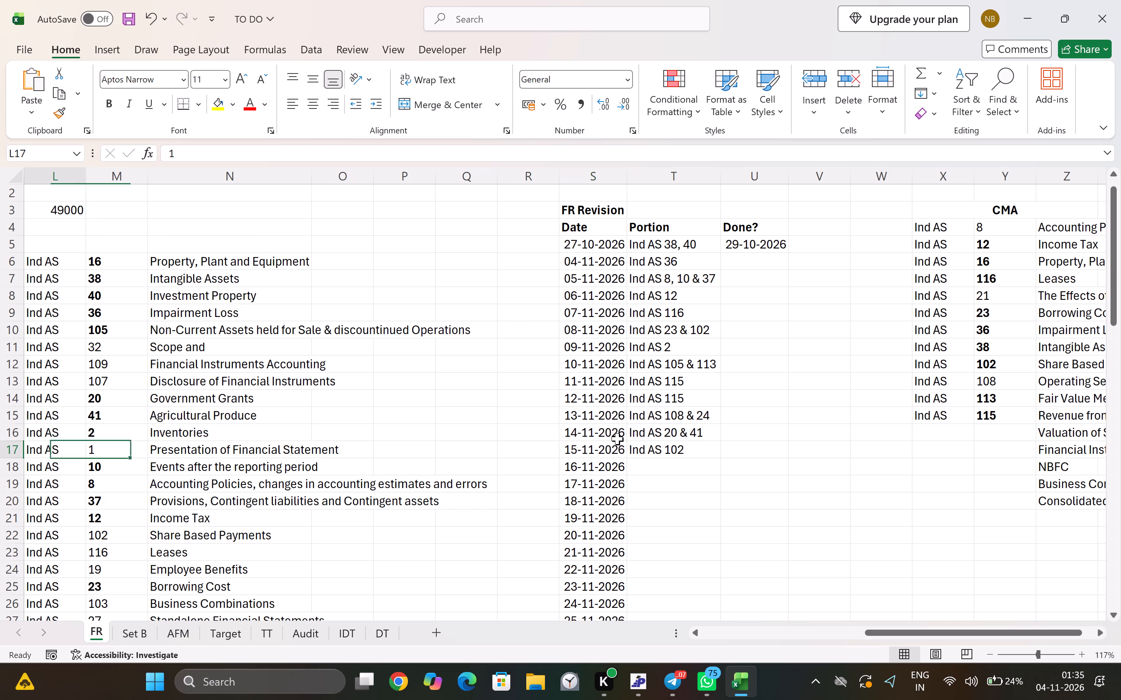
pyautogui.press('Down')
pyautogui.press('Down')
pyautogui.press('Down')
pyautogui.press('Down')
pyautogui.press('Down')
pyautogui.press('Right')
pyautogui.hotkey('shift', 'Down')
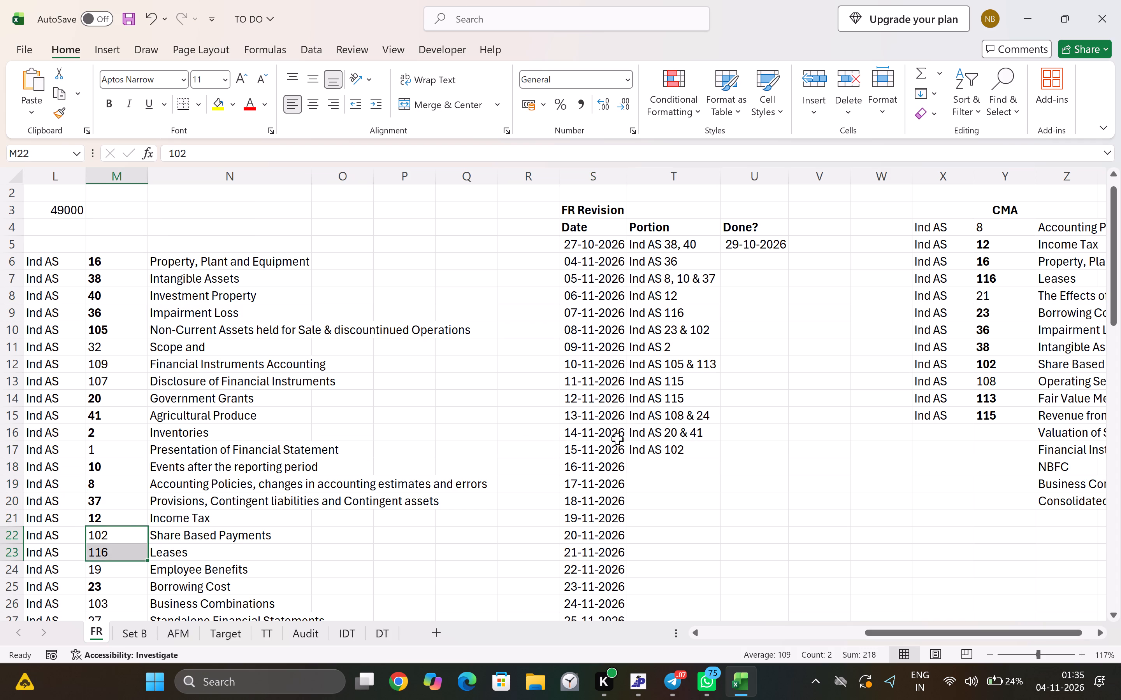
pyautogui.hotkey('ctrl', 'b')
# Set the 15-11-2026 portion in the FR Revision plan to Ind AS 19.
pyautogui.press('Right')
pyautogui.press('Right')
pyautogui.press('Right')
pyautogui.press('Right')
pyautogui.press('Right')
pyautogui.press('Right')
pyautogui.press('Right')
pyautogui.press('Up')
pyautogui.press('Up')
pyautogui.press('Up')
pyautogui.press('Up')
pyautogui.press('Up')
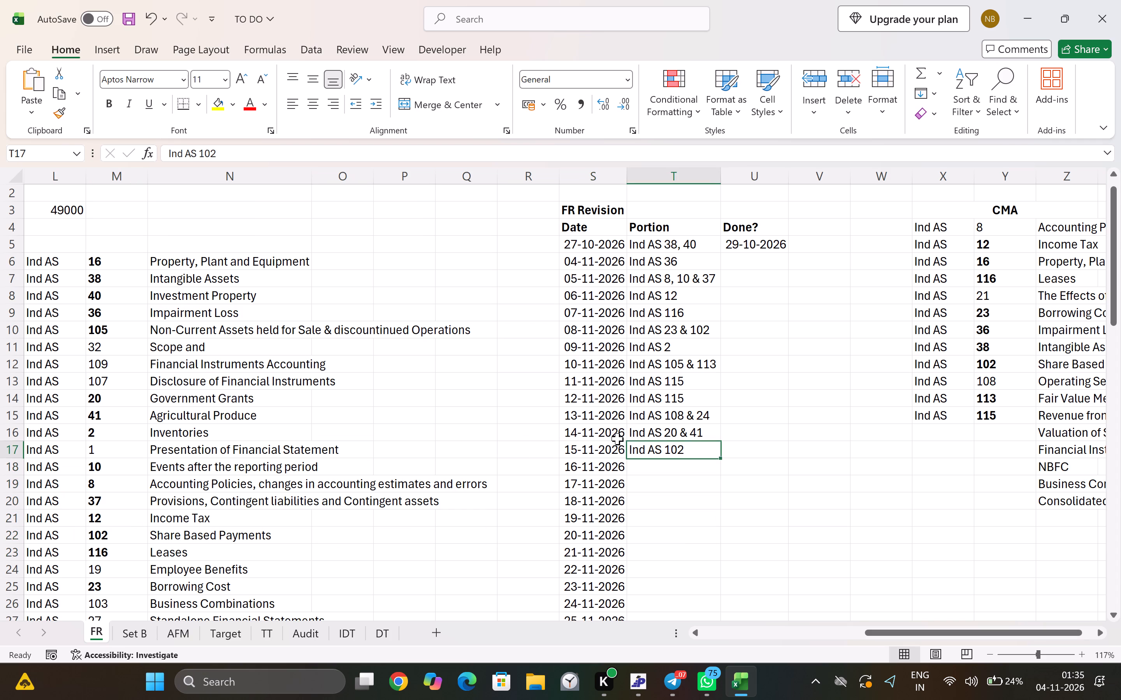
pyautogui.press('F2')
pyautogui.hotkey('shift', 'Left')
pyautogui.hotkey('shift', 'Left')
pyautogui.press('0')
pyautogui.press('BackSpace')
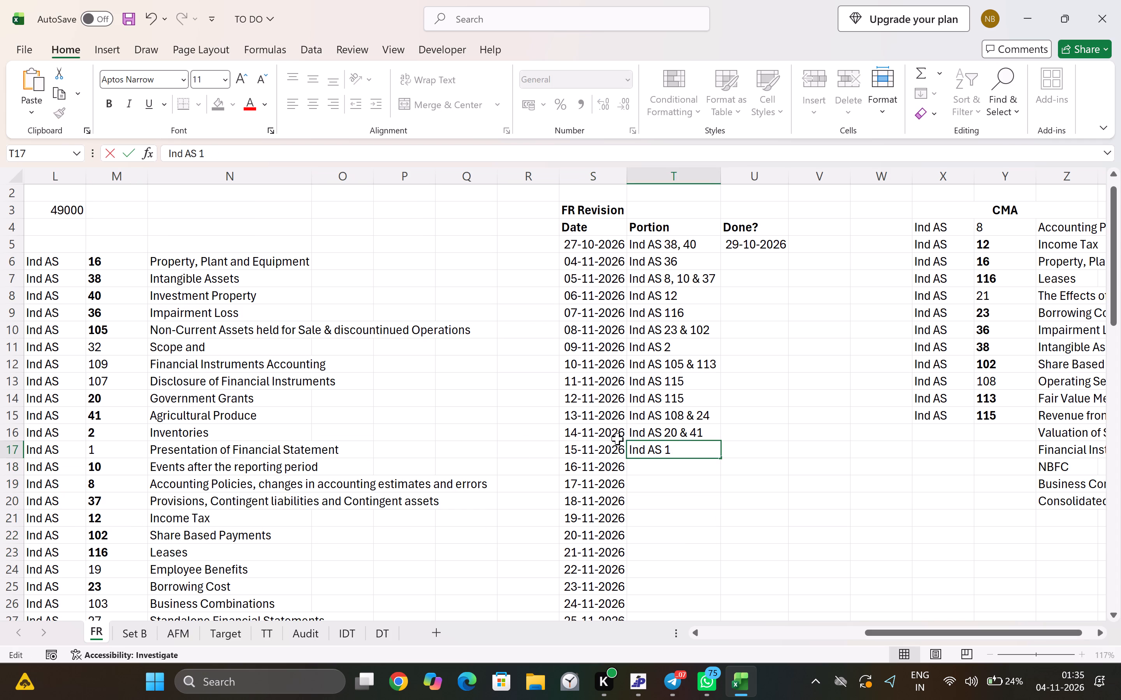
pyautogui.press('9')
pyautogui.press('Return')
# Bold the number 19 (Employee Benefits) in the full Ind AS list.
pyautogui.press('Up')
pyautogui.press('Left')
pyautogui.press('Left')
pyautogui.press('Left')
pyautogui.press('Left')
pyautogui.press('Left')
pyautogui.press('Left')
pyautogui.press('Left')
pyautogui.press('Left')
pyautogui.press('Left')
pyautogui.press('Left')
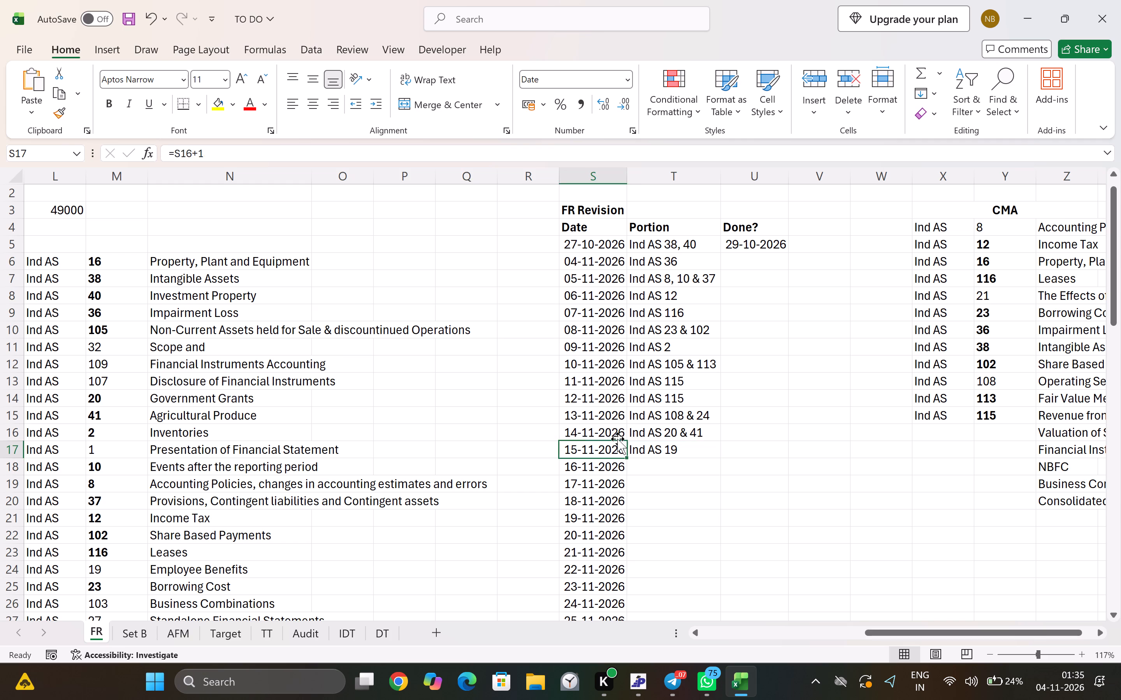
pyautogui.press('Down')
pyautogui.press('Down')
pyautogui.press('Right')
pyautogui.press('Down')
pyautogui.press('Right')
pyautogui.press('Down')
pyautogui.press('Down')
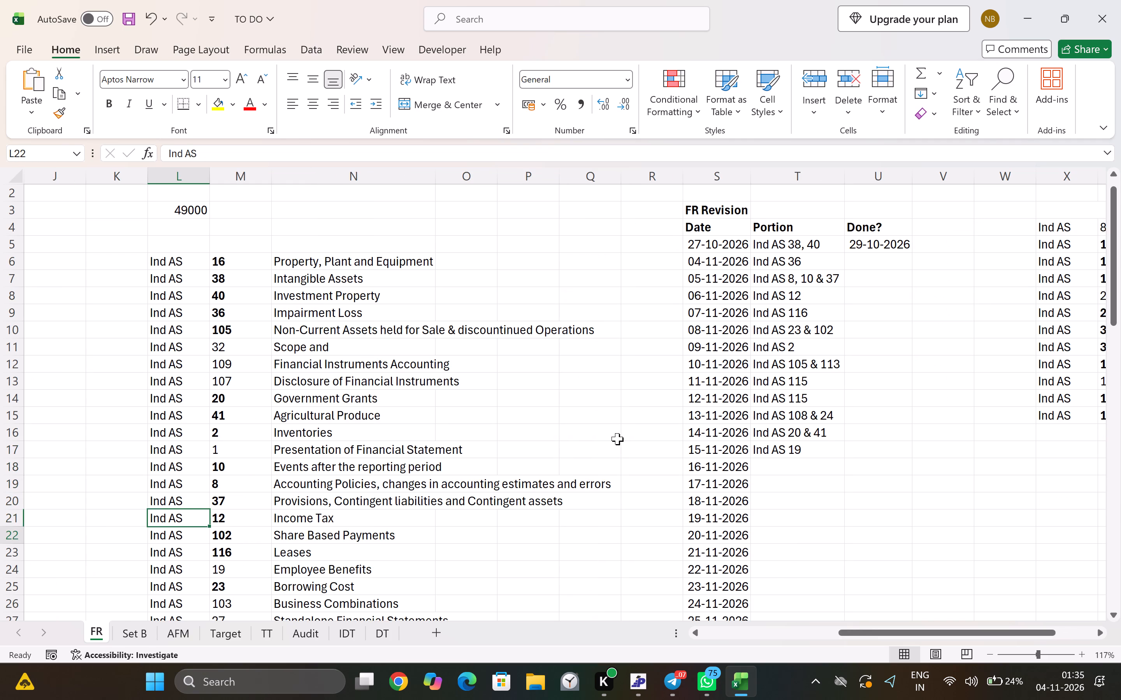
pyautogui.press('Down')
pyautogui.press('Right')
pyautogui.press('Down')
pyautogui.hotkey('ctrl', 'b')
# Bold the number 113 (Fair Value Measurement) in the full Ind AS list.
pyautogui.press('Down')
pyautogui.press('Down')
pyautogui.press('Down')
pyautogui.press('Down')
pyautogui.press('Down')
pyautogui.press('Down')
pyautogui.press('Down')
pyautogui.press('Down')
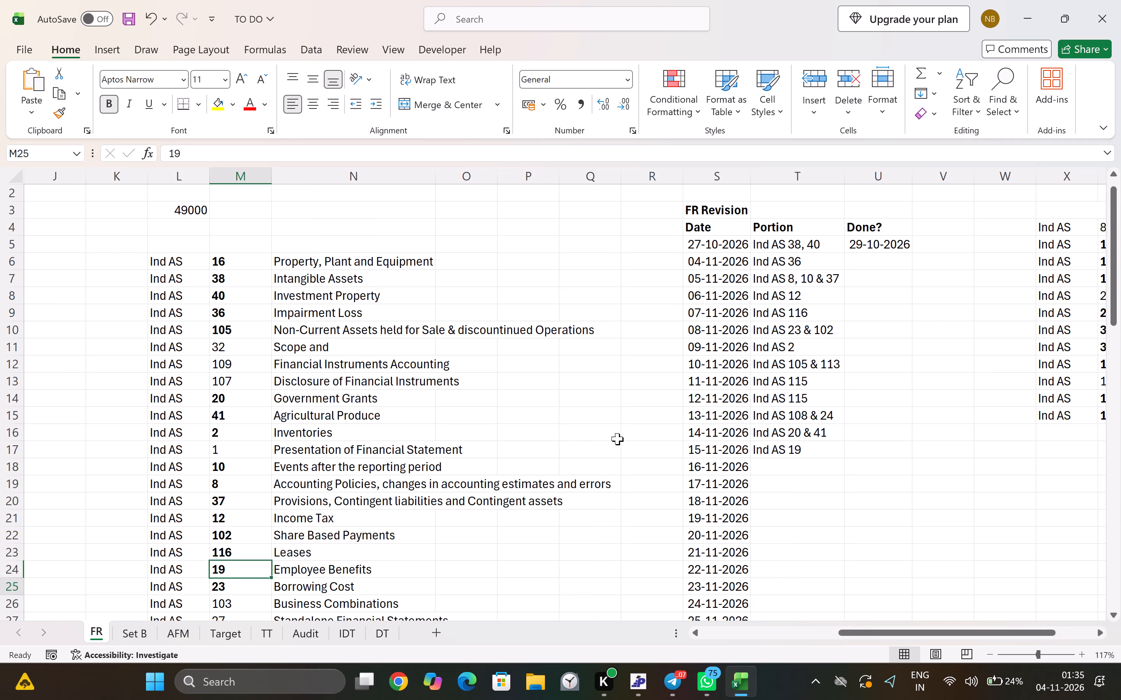
pyautogui.press('Up')
pyautogui.press('Up')
pyautogui.press('Up')
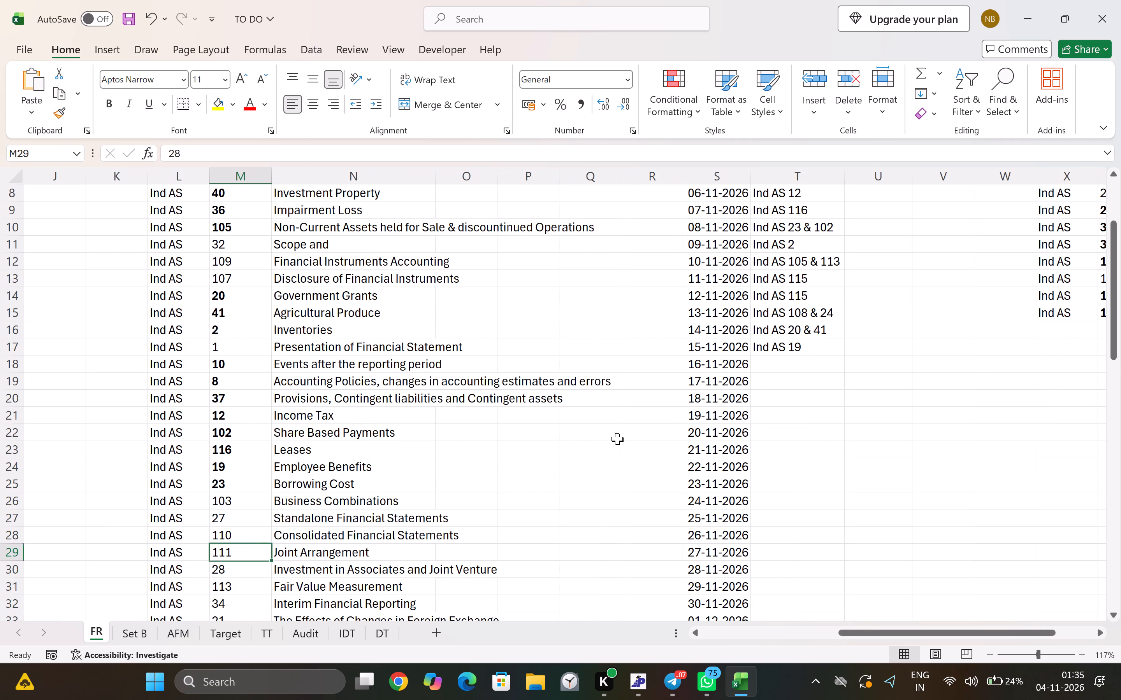
pyautogui.press('Up')
pyautogui.press('Down')
pyautogui.press('Down')
pyautogui.press('Down')
pyautogui.press('Up')
pyautogui.press('Down')
pyautogui.press('Down')
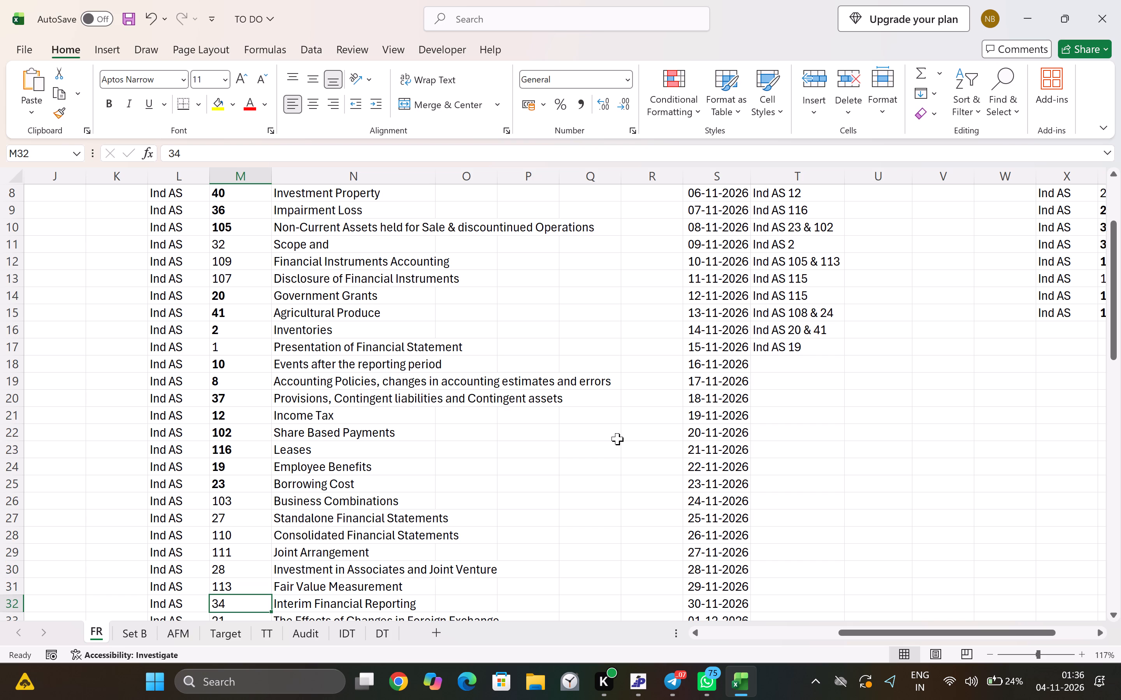
pyautogui.press('Up')
pyautogui.hotkey('ctrl', 'b')
# Add Earnings Per Share to the 15-11-2026 portion in the FR Revision plan, making it Ind AS 19 & 33.
pyautogui.press('Down')
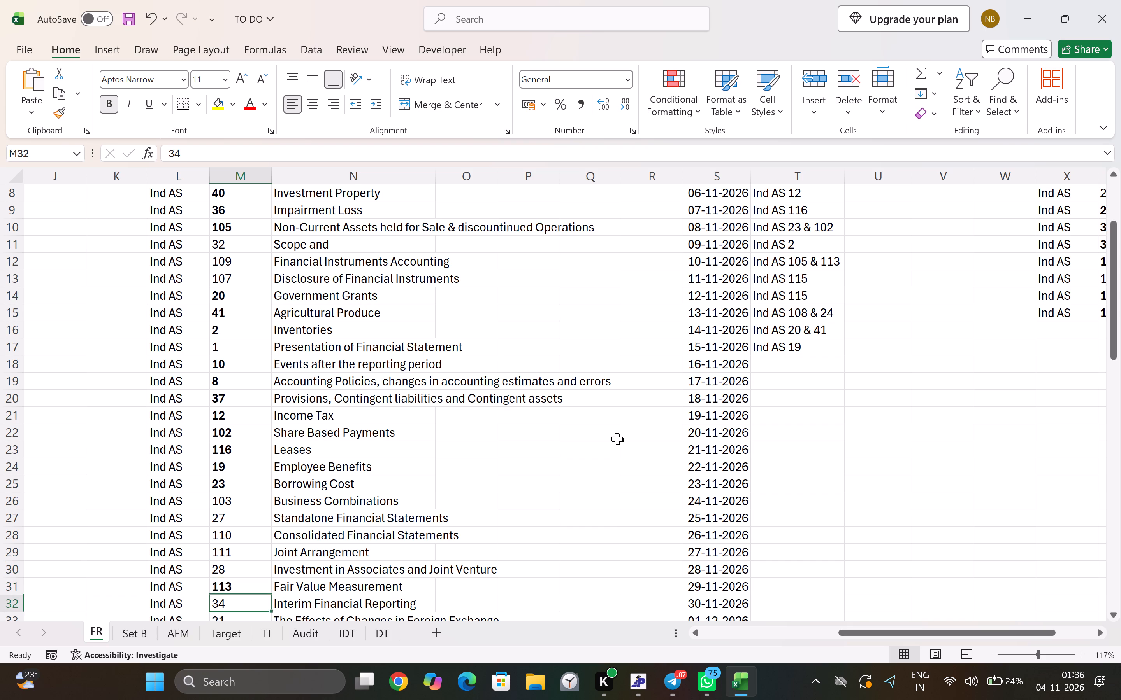
pyautogui.press('Down')
pyautogui.press('Down')
pyautogui.press('Down')
pyautogui.press('Down')
pyautogui.press('Down')
pyautogui.press('Down')
pyautogui.press('Down')
pyautogui.press('Down')
pyautogui.press('Down')
pyautogui.press('Up')
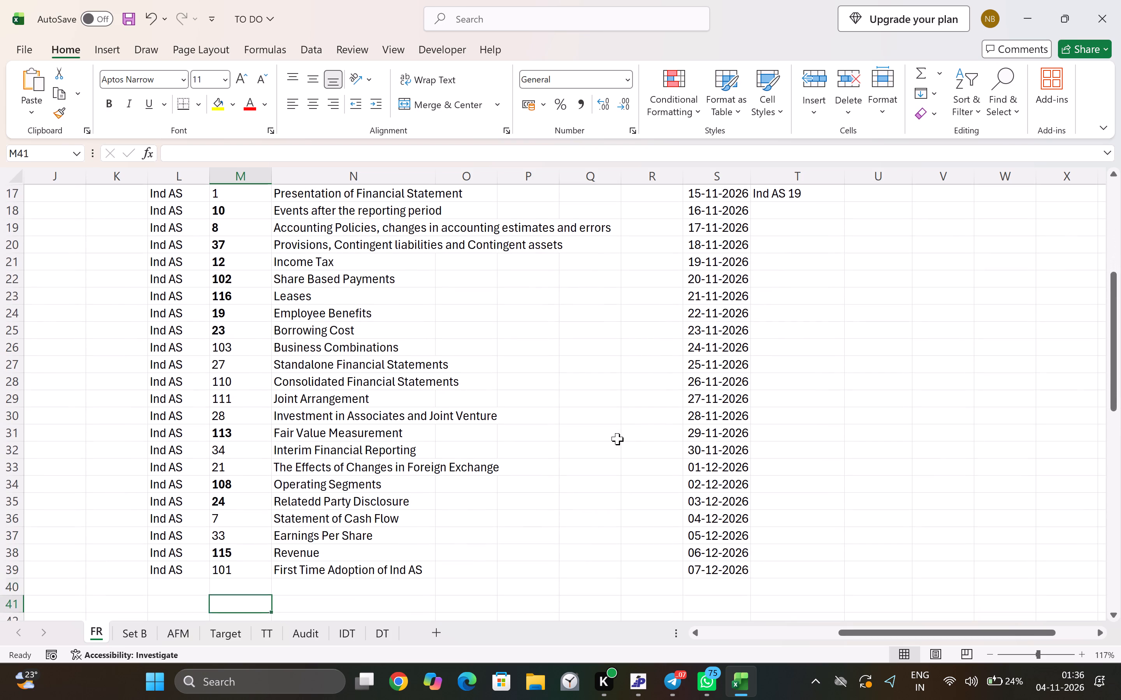
pyautogui.press('Up')
pyautogui.press('Up')
pyautogui.press('Up')
pyautogui.hotkey('ctrl', 'Right')
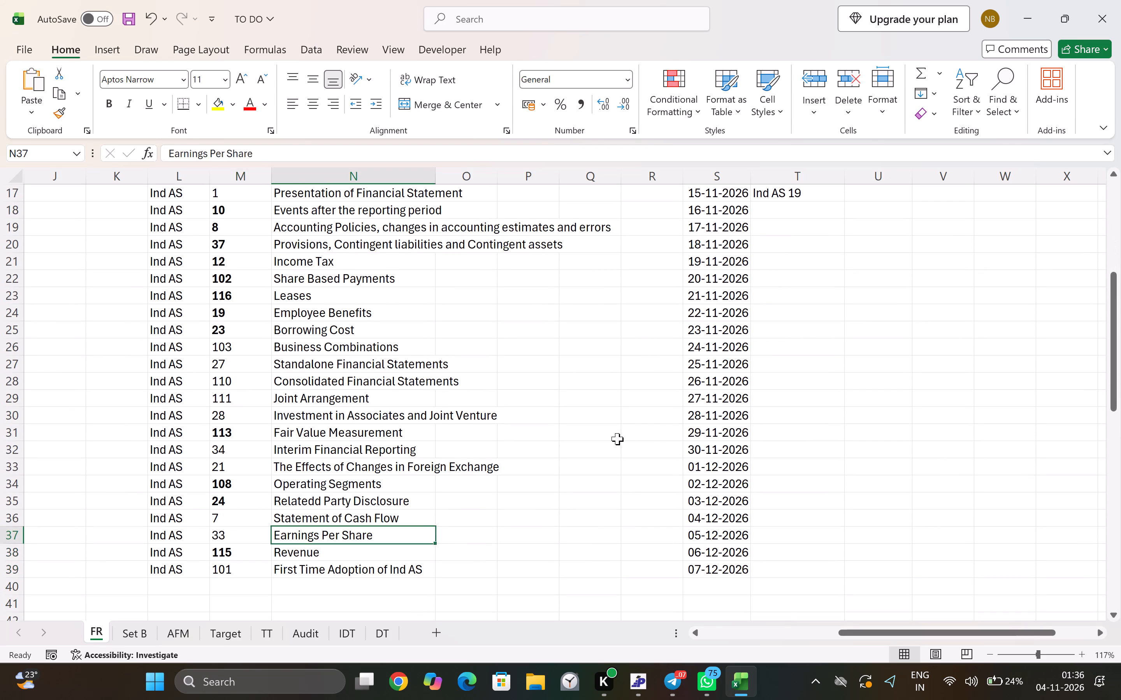
pyautogui.hotkey('ctrl', 'Right')
pyautogui.press('Right')
pyautogui.hotkey('ctrl', 'Up')
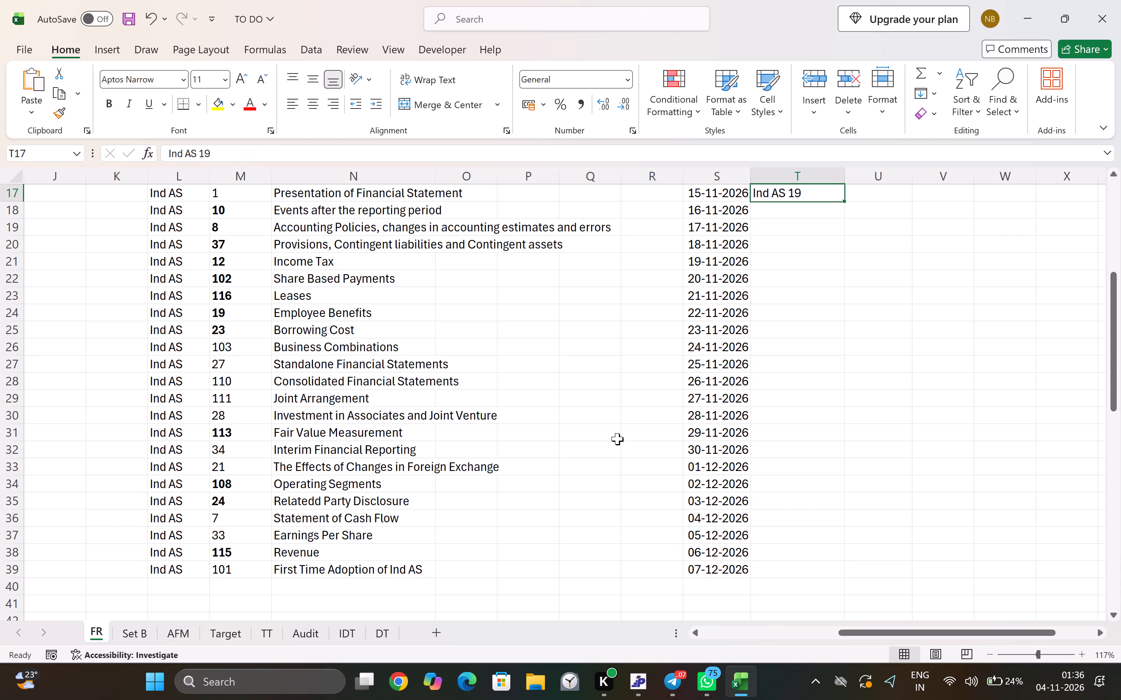
pyautogui.press('F2')
pyautogui.press('space')
pyautogui.write('& 33')
pyautogui.press('Return')
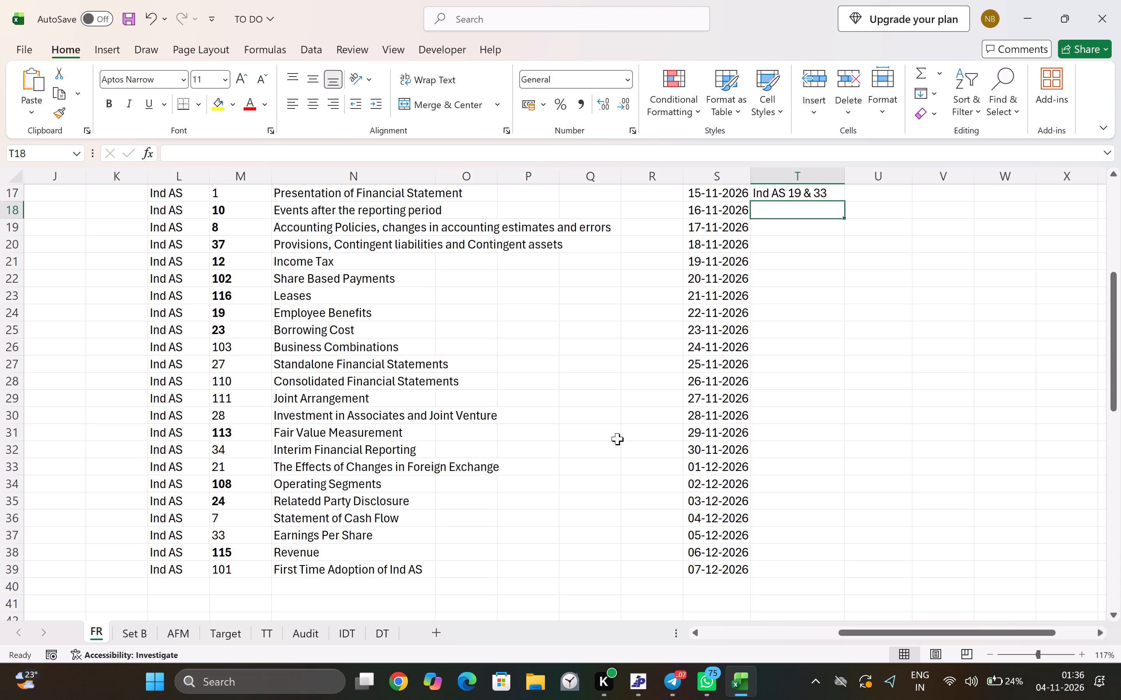
# Enter Ind AS 7 as the 16-11-2026 portion in the FR Revision plan.
pyautogui.write('INd AS')
pyautogui.press('space')
pyautogui.press('7')
pyautogui.press('Return')
# Bold the numbers 7 (Statement of Cash Flow) and 33 (Earnings Per Share) in the full Ind AS list.
pyautogui.press('Left')
pyautogui.press('Left')
pyautogui.press('Left')
pyautogui.press('Left')
pyautogui.press('Left')
pyautogui.press('Left')
pyautogui.press('Left')
pyautogui.press('Left')
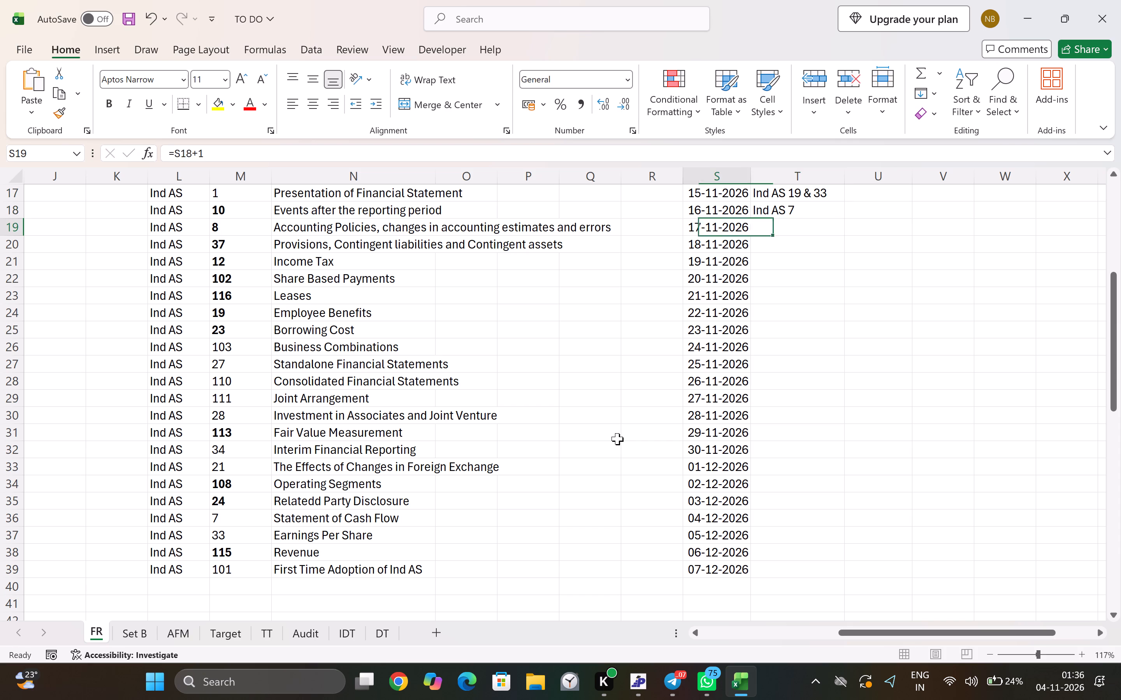
pyautogui.press('Down')
pyautogui.press('Down')
pyautogui.press('Down')
pyautogui.press('Down')
pyautogui.press('Down')
pyautogui.press('Down')
pyautogui.press('Down')
pyautogui.press('Down')
pyautogui.press('Down')
pyautogui.press('Down')
pyautogui.press('Down')
pyautogui.press('Down')
pyautogui.press('Down')
pyautogui.press('Right')
pyautogui.press('Down')
pyautogui.press('Down')
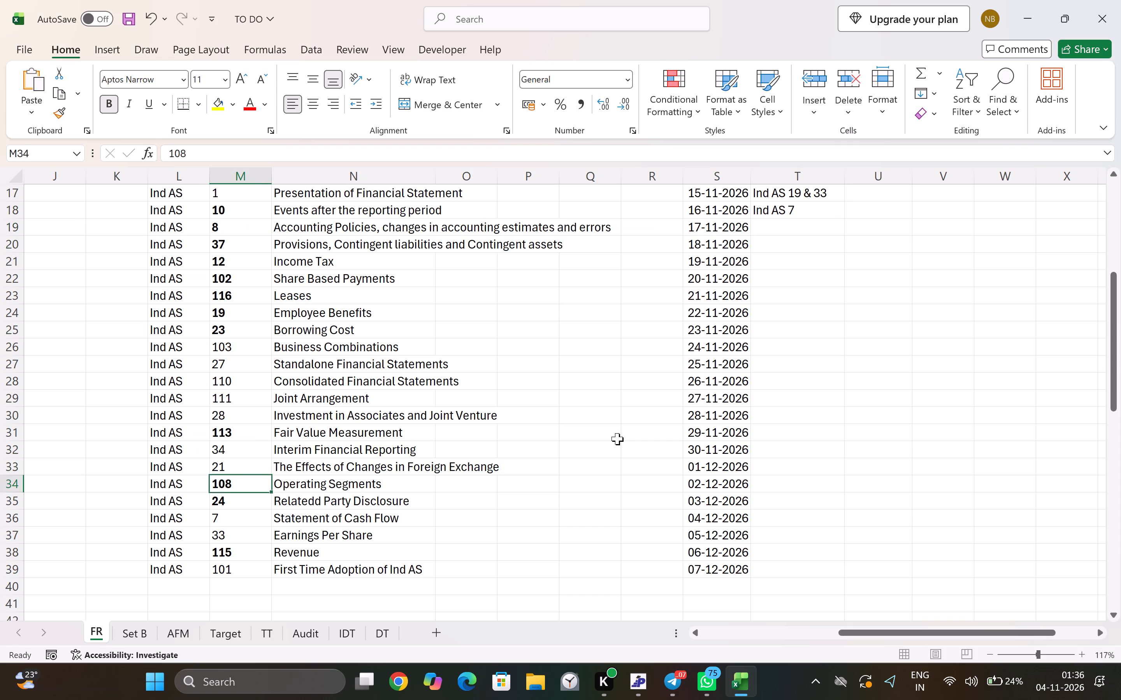
pyautogui.press('Down')
pyautogui.press('Down')
pyautogui.hotkey('shift', 'Down')
pyautogui.hotkey('ctrl', 'b')
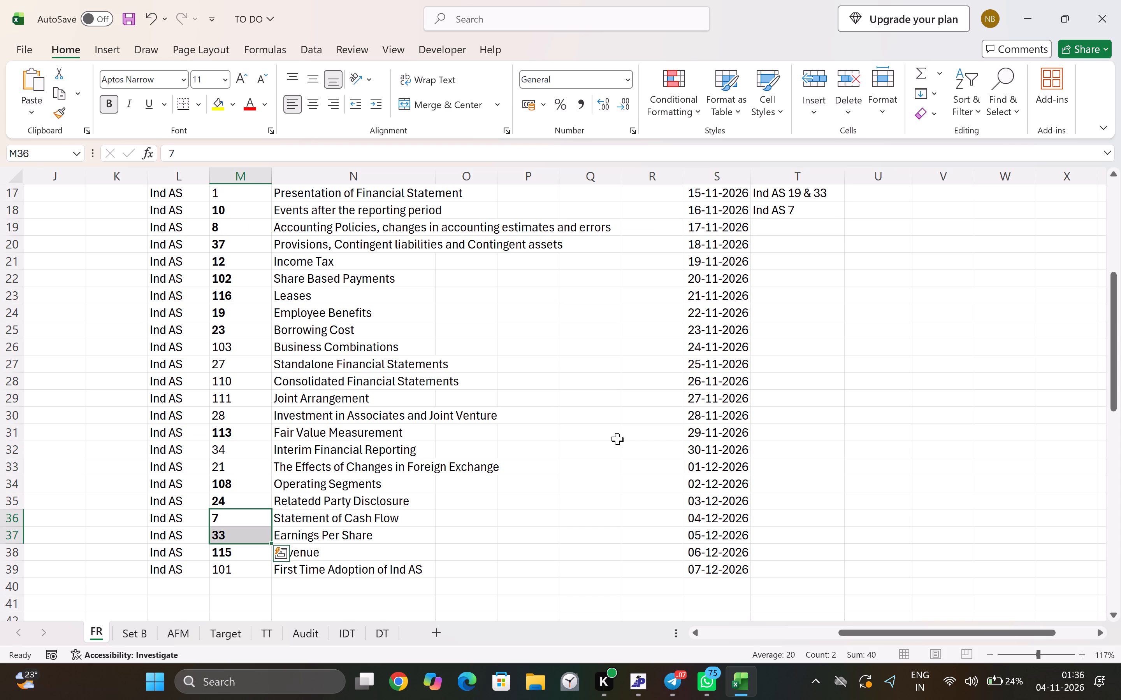
# Examine the CMA list for Ind AS numbers still missing from the FR Revision plan.
pyautogui.press('Right')
pyautogui.press('Right')
pyautogui.press('Right')
pyautogui.press('Right')
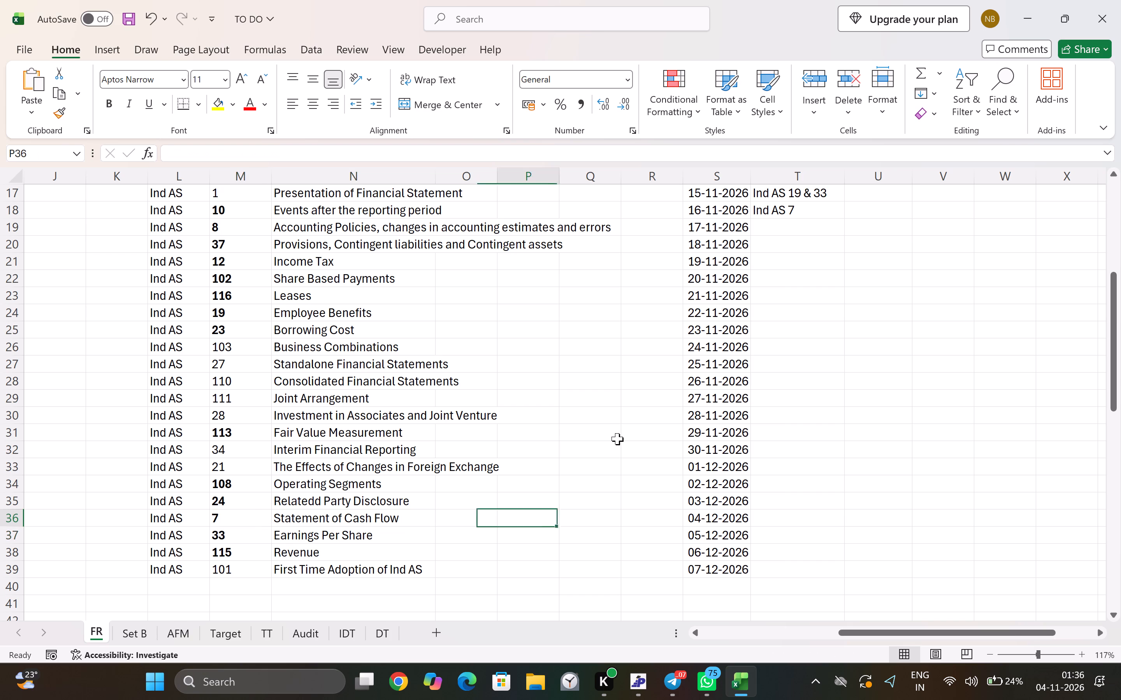
pyautogui.press('Right')
pyautogui.press('Right')
pyautogui.press('Right')
pyautogui.press('Right')
pyautogui.press('Right')
pyautogui.press('Right')
pyautogui.press('Right')
pyautogui.press('Right')
pyautogui.press('Right')
pyautogui.press('Right')
pyautogui.press('Left')
pyautogui.press('Left')
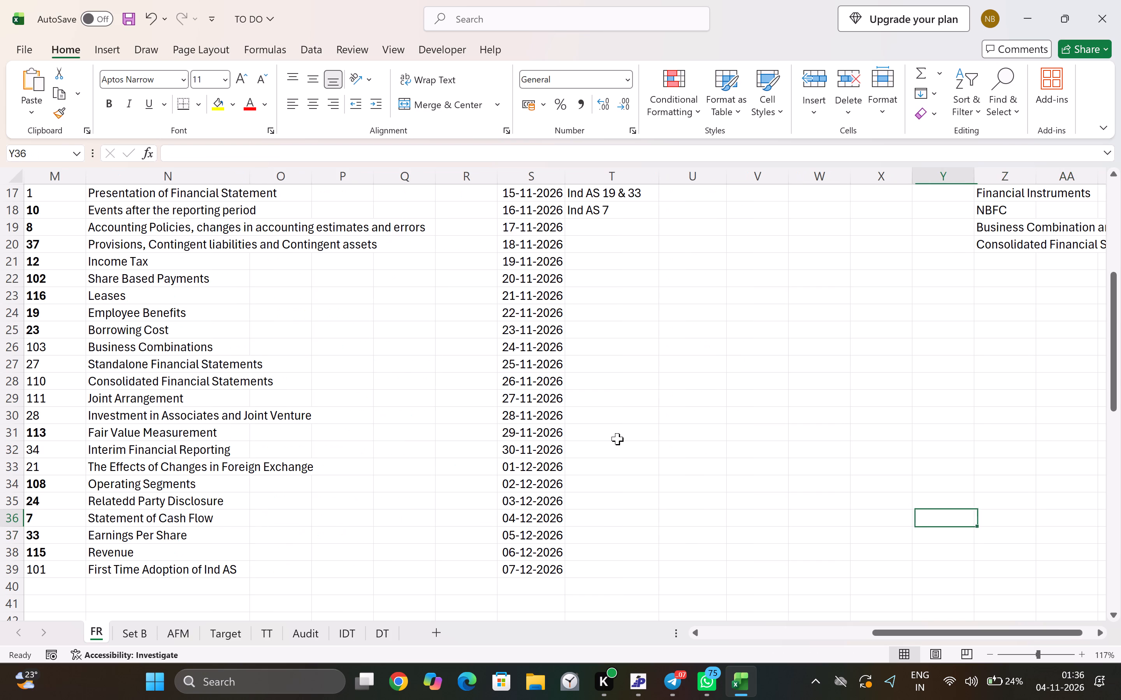
pyautogui.press('Left')
pyautogui.press('Up')
pyautogui.press('Right')
pyautogui.press('Up')
pyautogui.press('Up')
pyautogui.press('Up')
pyautogui.press('Up')
pyautogui.press('Up')
pyautogui.press('Up')
pyautogui.press('Up')
pyautogui.press('Up')
pyautogui.press('Up')
pyautogui.press('Up')
pyautogui.press('Up')
pyautogui.press('Up')
pyautogui.press('Up')
pyautogui.press('Up')
pyautogui.press('Up')
pyautogui.press('Up')
pyautogui.press('Up')
pyautogui.press('Up')
pyautogui.press('Up')
pyautogui.press('Up')
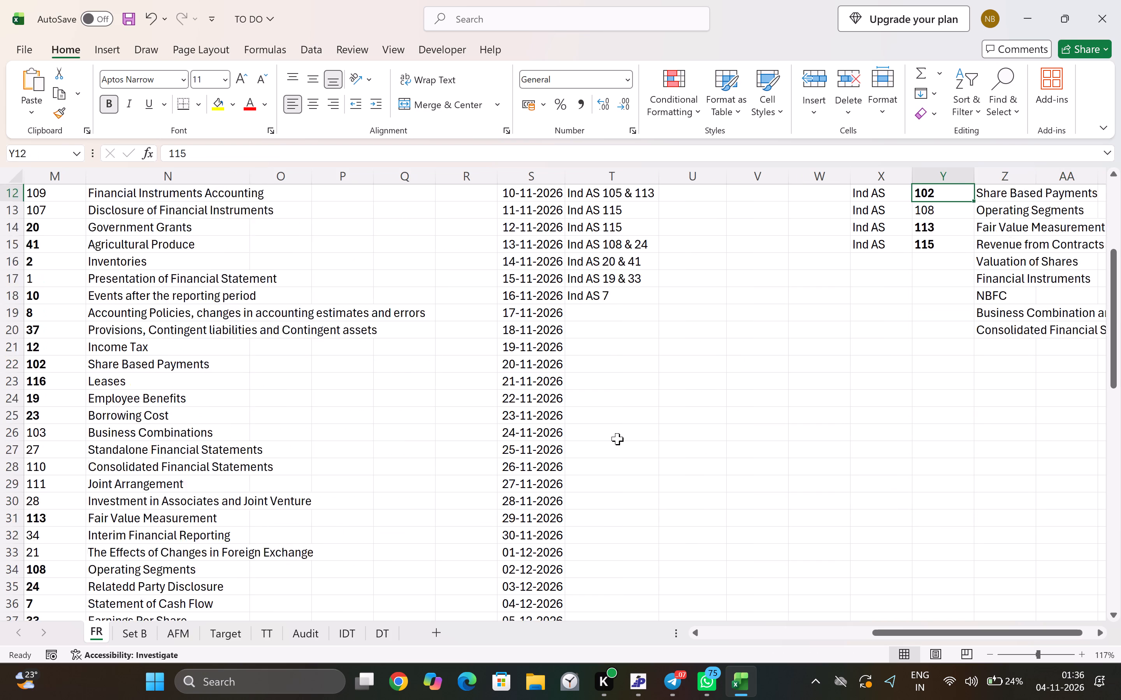
pyautogui.press('Up')
pyautogui.press('Up')
pyautogui.press('Up')
pyautogui.press('Up')
pyautogui.press('Up')
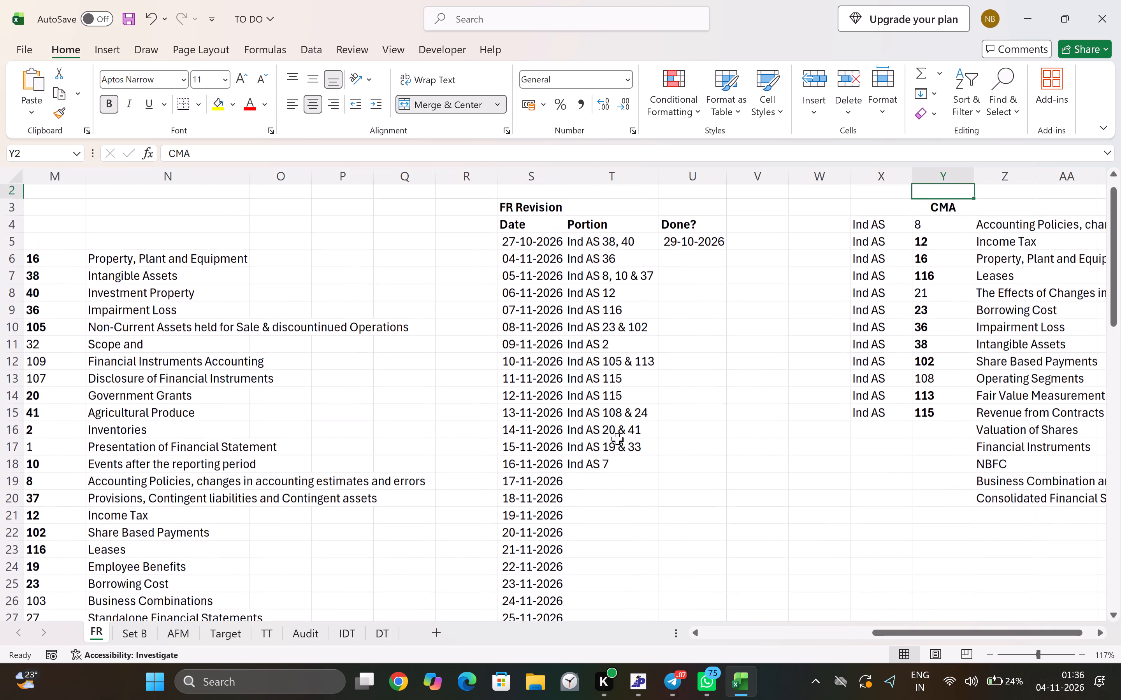
pyautogui.press('Down')
pyautogui.press('Down')
pyautogui.press('Down')
pyautogui.press('Down')
pyautogui.press('Down')
pyautogui.press('Down')
pyautogui.press('Down')
pyautogui.press('Down')
pyautogui.press('Down')
pyautogui.press('Down')
pyautogui.press('Down')
pyautogui.press('Down')
pyautogui.press('Down')
# Enter Ind AS 21 as the 17-11-2026 portion in the FR Revision plan.
pyautogui.press('Left')
pyautogui.press('Left')
pyautogui.press('Down')
pyautogui.press('Left')
pyautogui.press('Down')
pyautogui.press('Left')
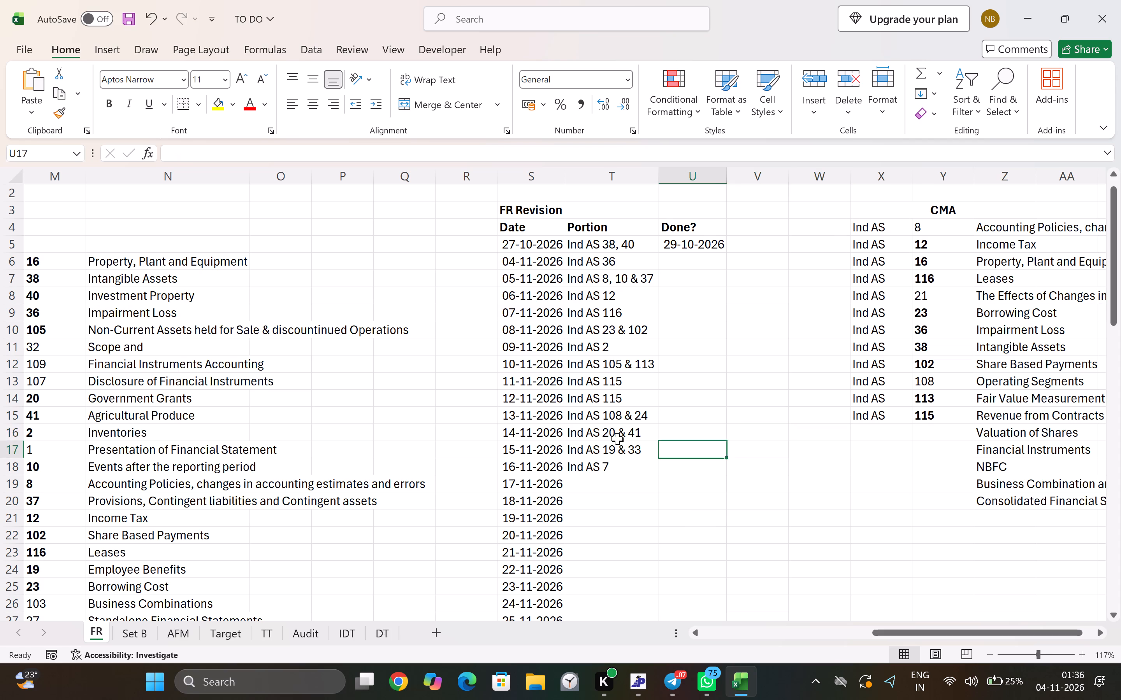
pyautogui.press('Down')
pyautogui.press('Left')
pyautogui.press('Down')
pyautogui.write('Ind A')
pyautogui.press('space')
pyautogui.hotkey('shift', 'BackSpace')
pyautogui.write('S')
pyautogui.press('space')
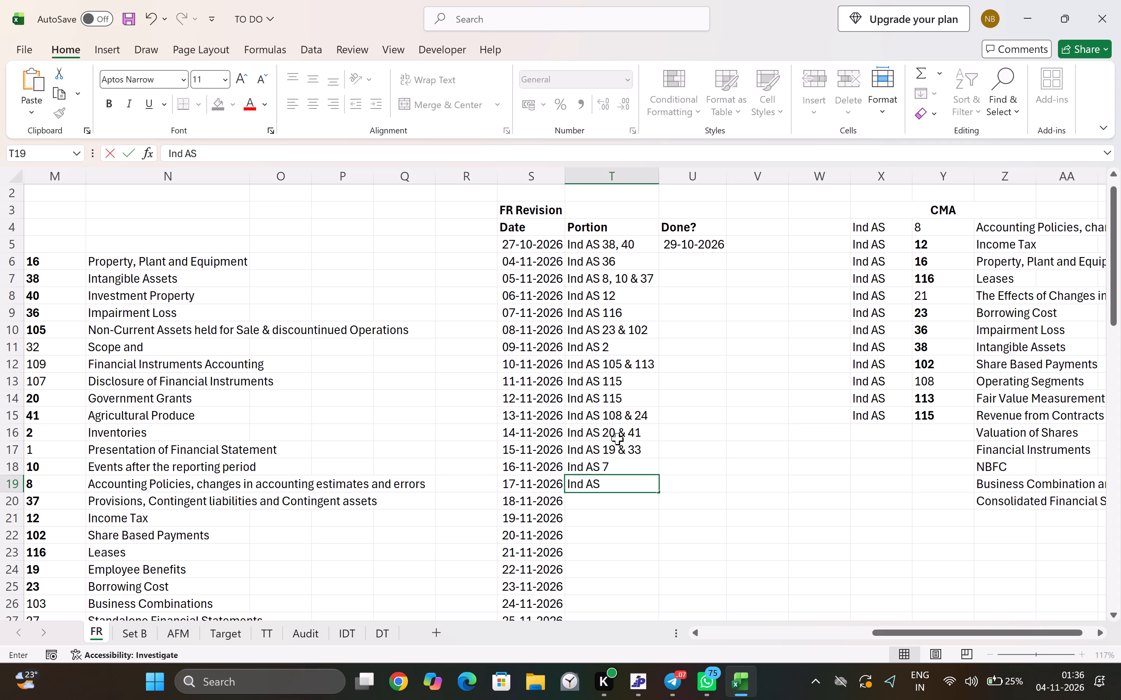
pyautogui.write('21')
pyautogui.press('Return')
# Bold the number 8 (Accounting Policies) in the CMA list.
pyautogui.press('Up')
pyautogui.press('Right')
pyautogui.press('Right')
pyautogui.press('Right')
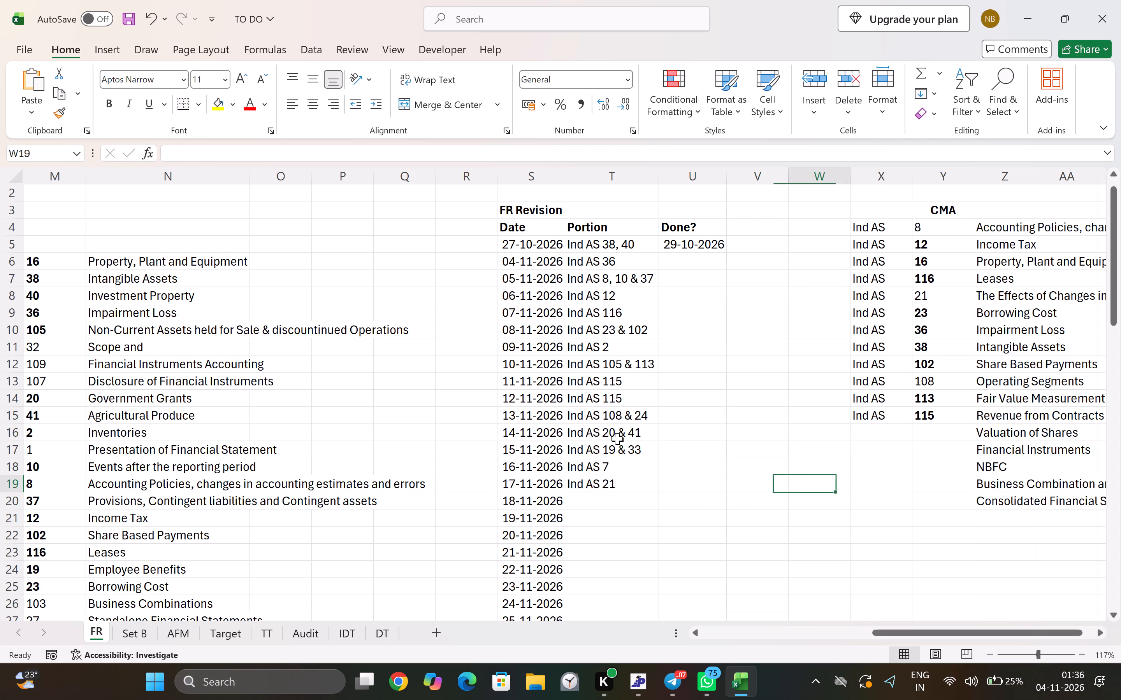
pyautogui.press('Right')
pyautogui.press('Right')
pyautogui.hotkey('ctrl', 'Up')
pyautogui.hotkey('ctrl', 'Up')
pyautogui.hotkey('ctrl', 'Up')
pyautogui.hotkey('ctrl', 'Down')
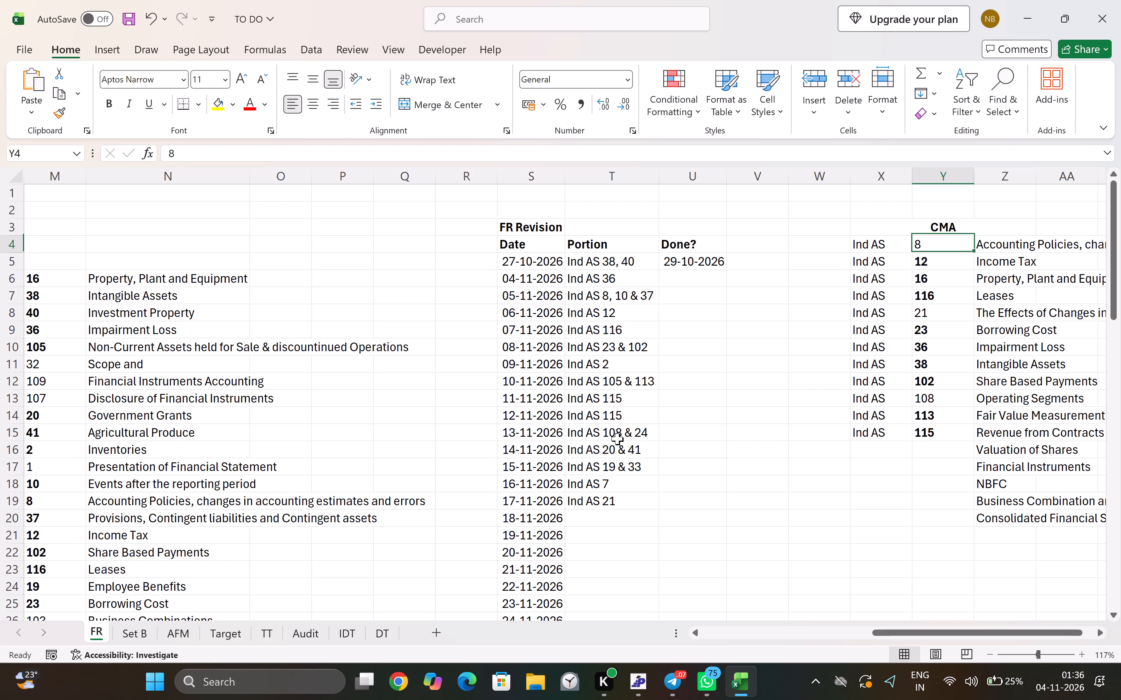
pyautogui.hotkey('ctrl', 'b')
# Bold the numbers 21 (The Effects of Changes in Foreign Exchange) and 108 (Operating Segments) in the CMA list.
pyautogui.hotkey('ctrl', 'Down')
pyautogui.press('Up')
pyautogui.press('Up')
pyautogui.press('Up')
pyautogui.press('Up')
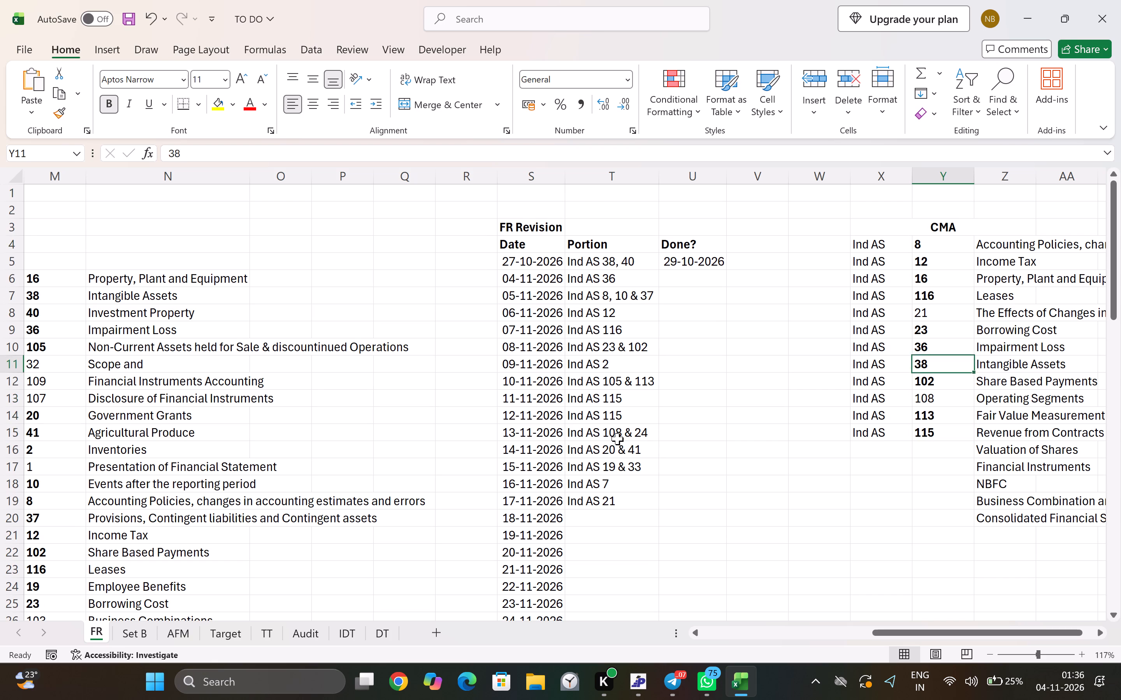
pyautogui.press('Up')
pyautogui.press('Up')
pyautogui.press('Up')
pyautogui.hotkey('ctrl', 'b')
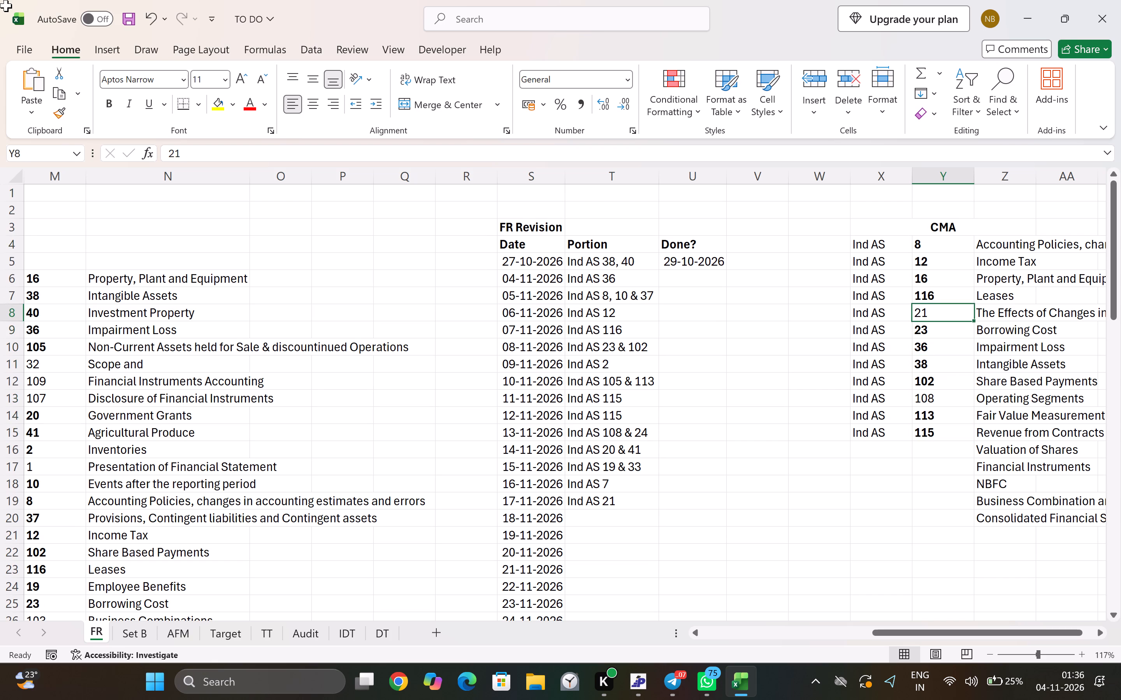
pyautogui.press('Down')
pyautogui.press('Down')
pyautogui.press('Down')
pyautogui.press('Down')
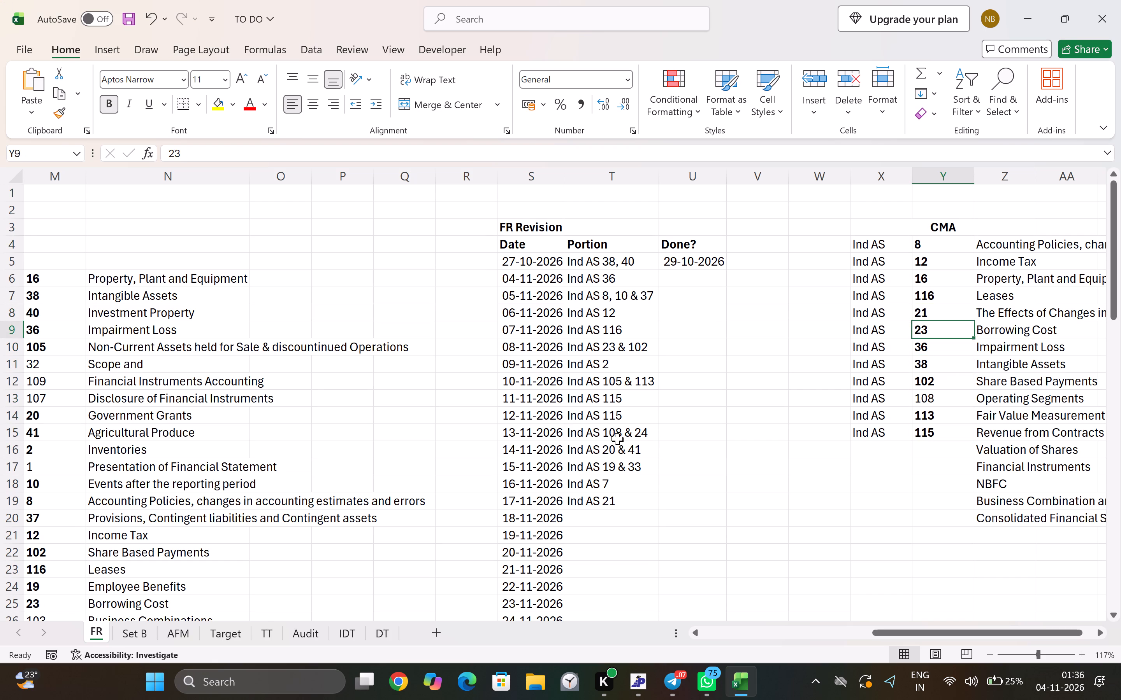
pyautogui.press('Down')
pyautogui.hotkey('ctrl', 'b')
# Examine the unnumbered CMA topics and the main Ind AS list for portions still missing from the FR Revision plan.
pyautogui.press('Down')
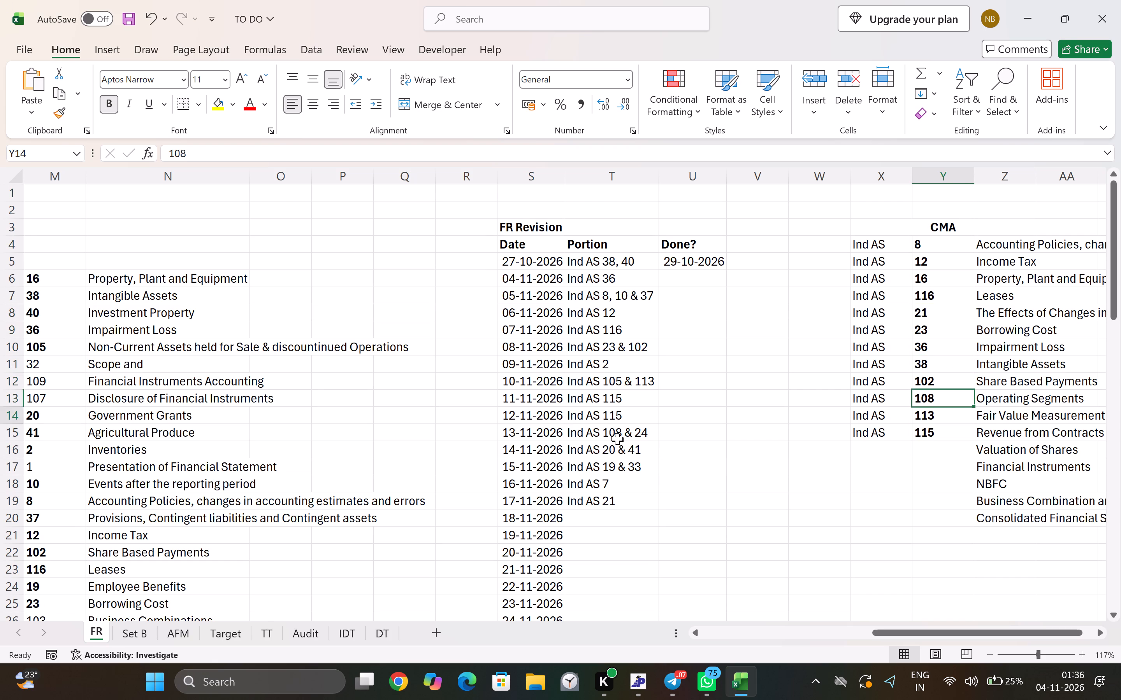
pyautogui.press('Down')
pyautogui.press('Right')
pyautogui.press('Down')
pyautogui.press('Down')
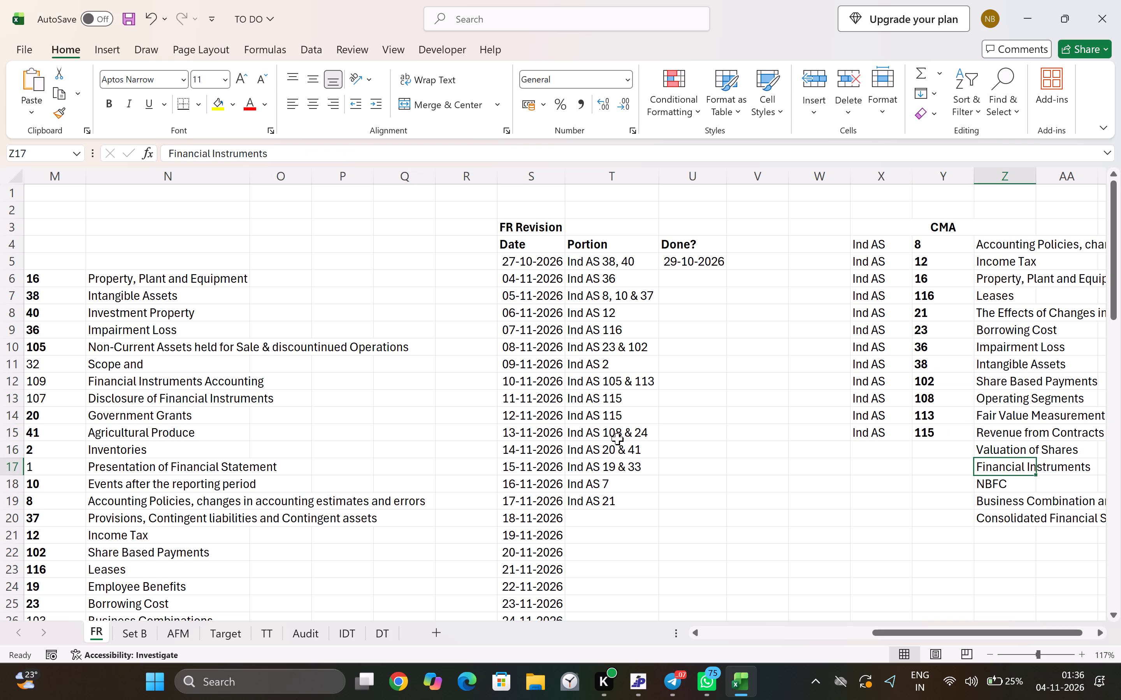
pyautogui.press('Up')
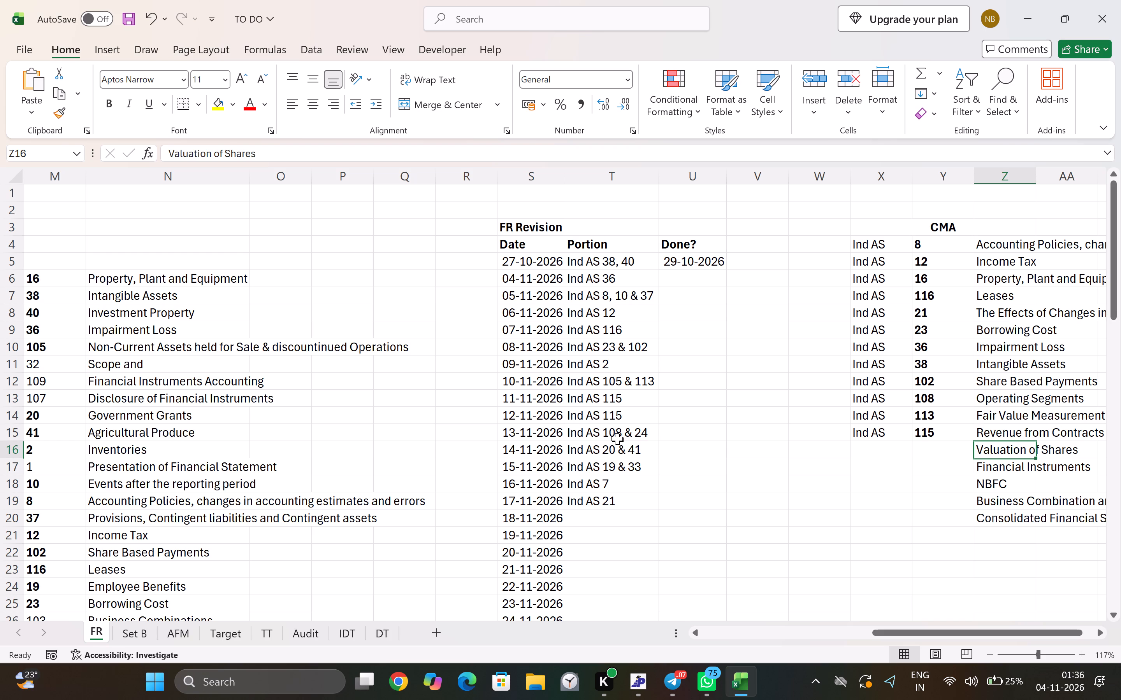
pyautogui.press('Left')
pyautogui.press('Left')
pyautogui.press('Left')
pyautogui.press('Left')
pyautogui.press('Left')
pyautogui.press('Left')
pyautogui.press('Left')
pyautogui.press('Left')
pyautogui.press('Left')
pyautogui.press('Left')
pyautogui.press('Left')
pyautogui.press('Left')
pyautogui.press('Down')
pyautogui.press('Down')
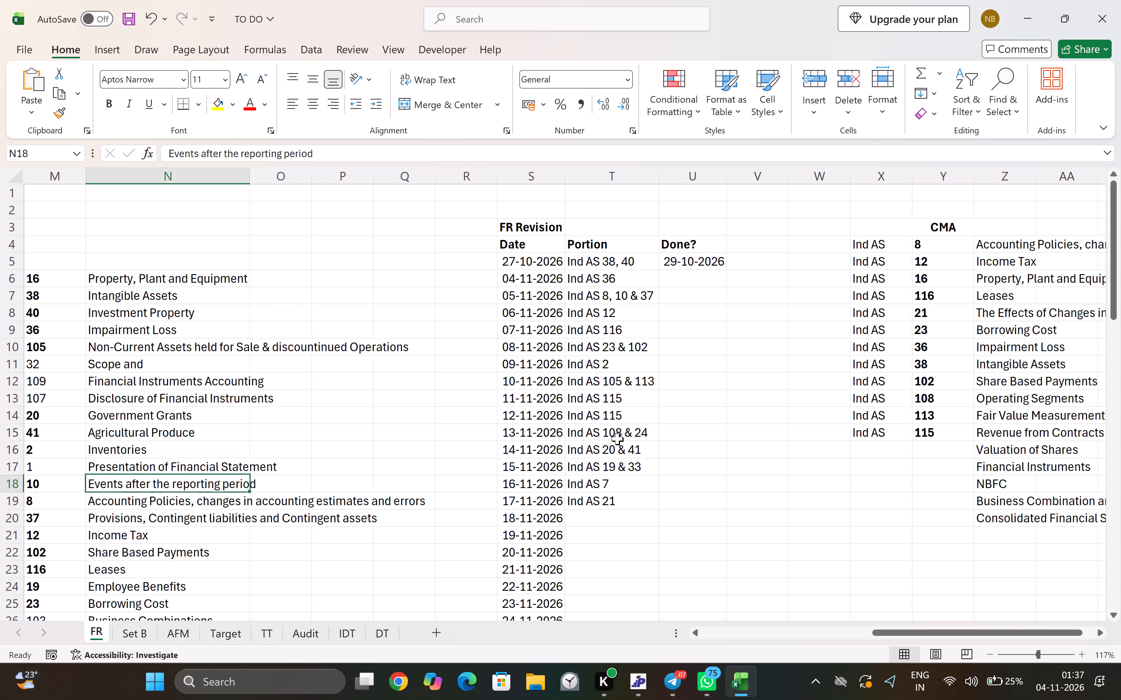
pyautogui.press('Down')
pyautogui.press('Down')
pyautogui.press('Down')
pyautogui.press('Down')
pyautogui.press('Down')
pyautogui.press('Down')
pyautogui.press('Down')
pyautogui.press('Down')
pyautogui.press('Down')
pyautogui.press('Down')
pyautogui.press('Down')
pyautogui.press('Down')
pyautogui.press('Down')
pyautogui.press('Down')
pyautogui.press('Down')
pyautogui.press('Down')
pyautogui.press('Down')
pyautogui.press('Down')
pyautogui.press('Down')
pyautogui.press('Down')
pyautogui.press('Down')
pyautogui.press('Down')
pyautogui.press('Down')
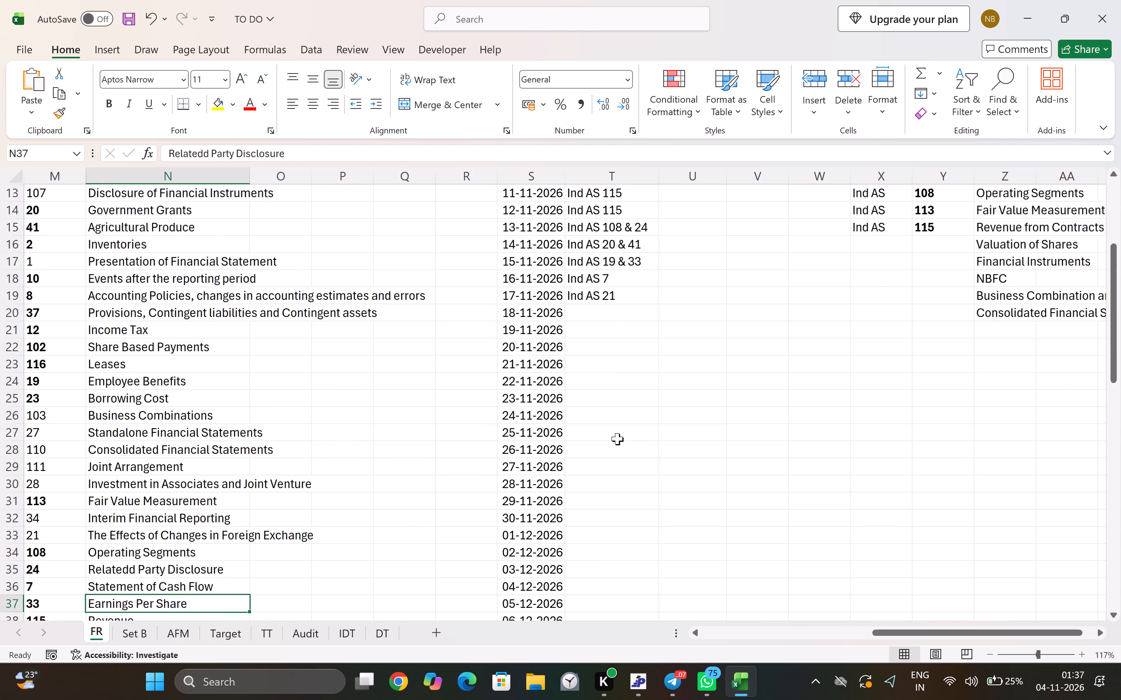
pyautogui.press('Up')
pyautogui.press('Up')
pyautogui.press('Up')
pyautogui.press('Up')
pyautogui.press('Up')
pyautogui.press('Up')
pyautogui.press('Right')
pyautogui.press('Right')
pyautogui.press('Right')
pyautogui.press('Right')
pyautogui.press('Right')
pyautogui.press('Right')
pyautogui.press('Right')
pyautogui.press('Right')
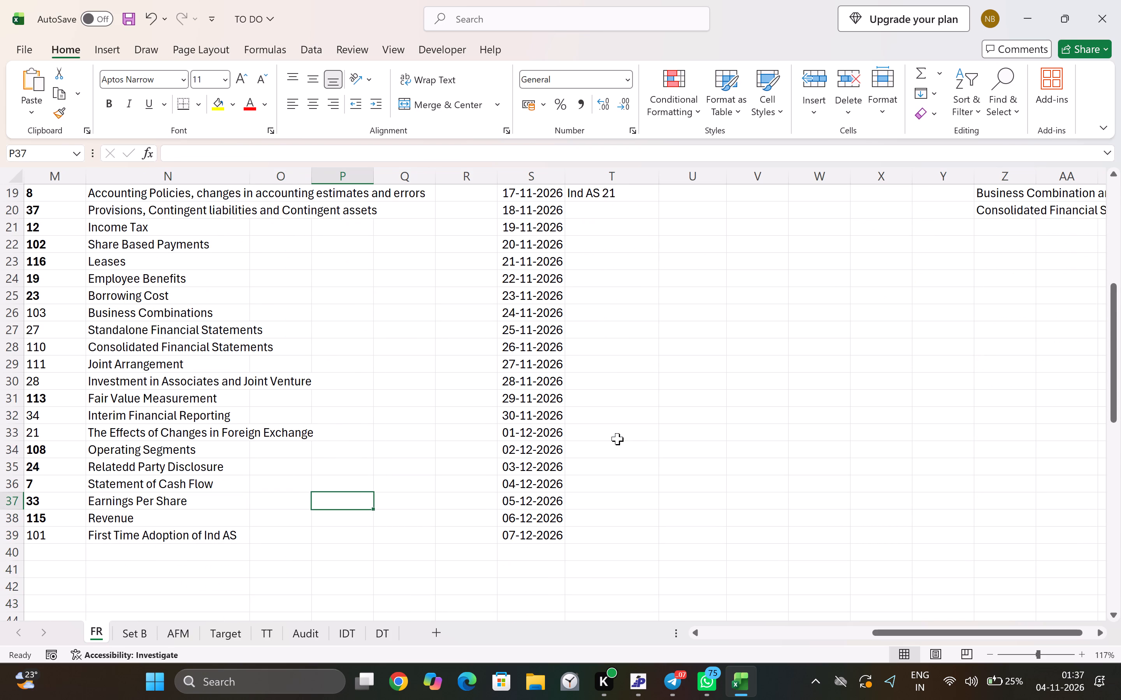
pyautogui.press('Up')
pyautogui.press('Up')
pyautogui.press('Up')
pyautogui.press('Up')
pyautogui.press('Up')
pyautogui.press('Up')
pyautogui.press('Up')
pyautogui.press('Up')
pyautogui.press('Up')
pyautogui.press('Up')
pyautogui.press('Up')
pyautogui.press('Up')
pyautogui.press('Up')
pyautogui.press('Up')
pyautogui.press('Up')
pyautogui.press('Up')
pyautogui.press('Up')
pyautogui.press('Up')
pyautogui.press('Up')
pyautogui.press('Up')
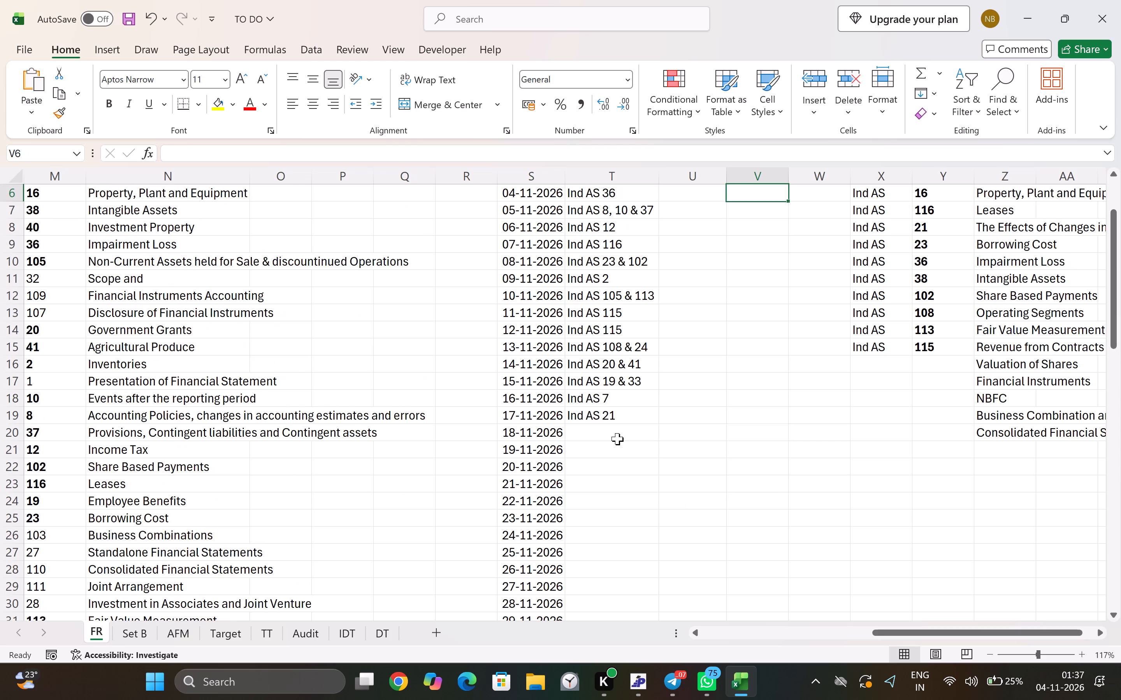
# Enter EPS in bold beside Valuation of Shares in the CMA list's number column.
pyautogui.press('Down')
pyautogui.press('Down')
pyautogui.press('Down')
pyautogui.press('Down')
pyautogui.press('Down')
pyautogui.press('Down')
pyautogui.press('Down')
pyautogui.press('Down')
pyautogui.press('Down')
pyautogui.press('Down')
pyautogui.press('Down')
pyautogui.press('Down')
pyautogui.press('Right')
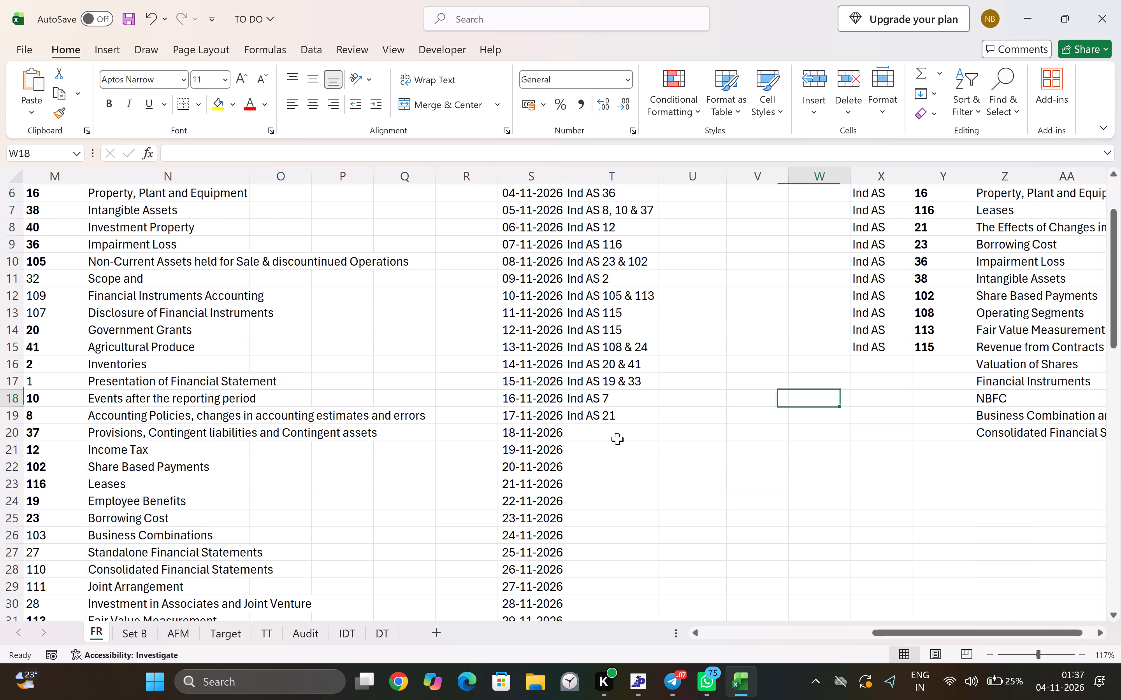
pyautogui.press('Right')
pyautogui.press('Right')
pyautogui.press('Up')
pyautogui.press('Up')
pyautogui.press('Right')
pyautogui.press('Left')
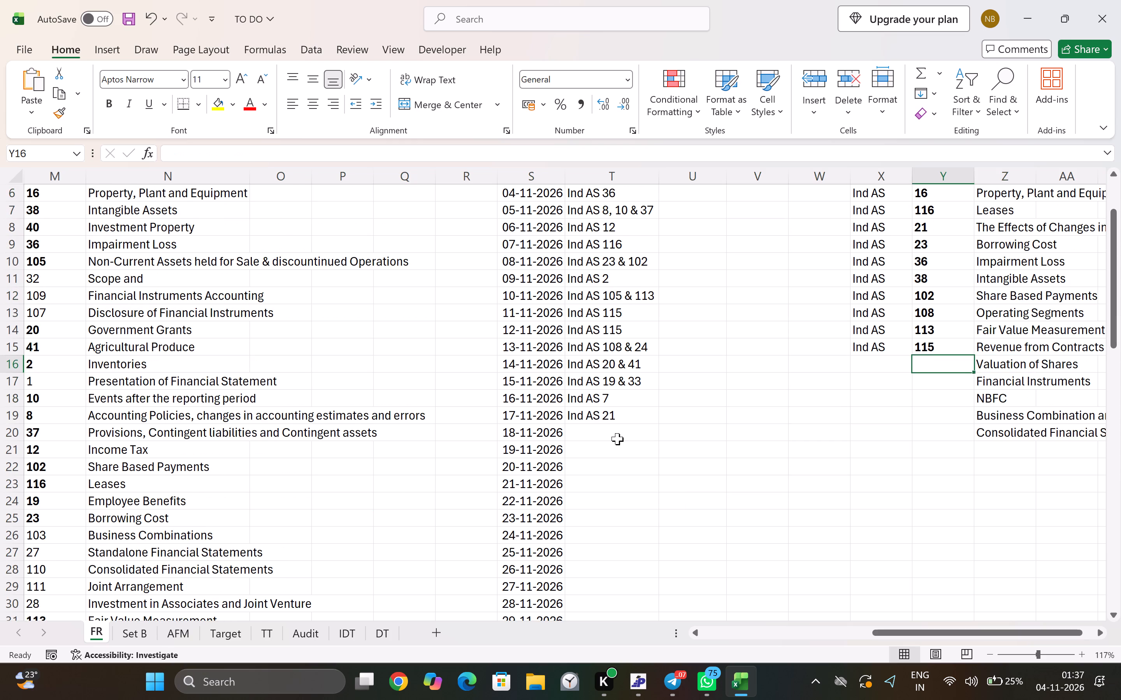
pyautogui.write('EPS')
pyautogui.press('Return')
pyautogui.press('Up')
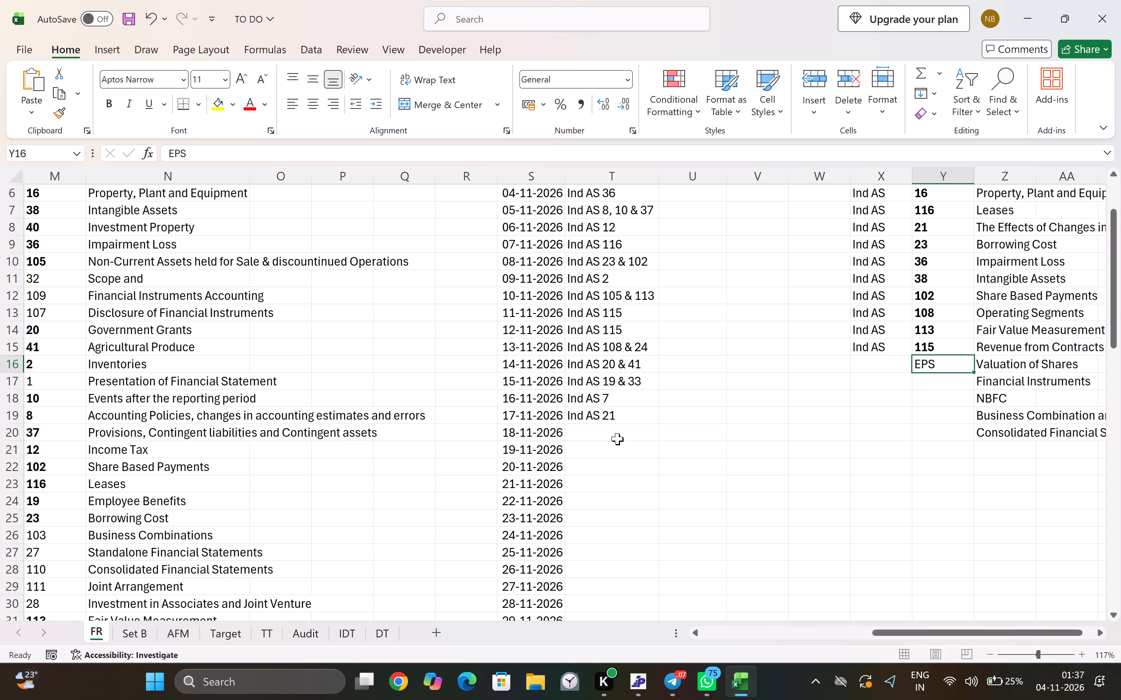
pyautogui.hotkey('ctrl', 'b')
# Enter FI beside Financial Instruments in the CMA list's number column.
pyautogui.press('Down')
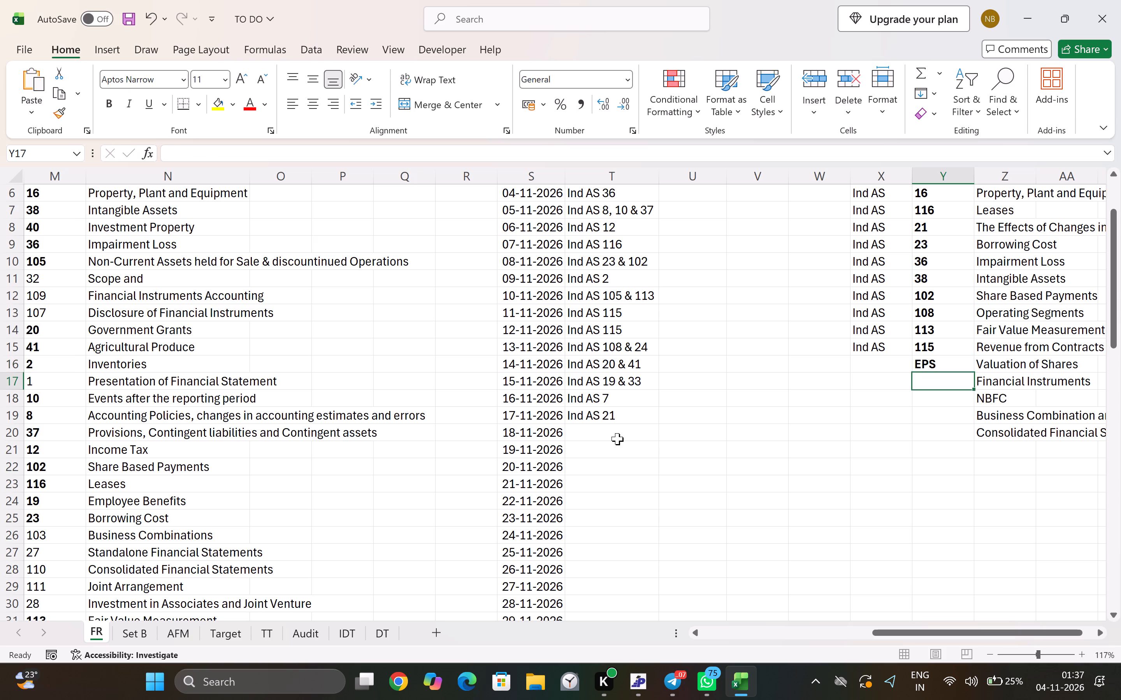
pyautogui.write('FI')
pyautogui.press('Return')
# Enter FI as the portion for 18-11-2026 through 20-11-2026 in the FR Revision plan.
pyautogui.press('Left')
pyautogui.press('Left')
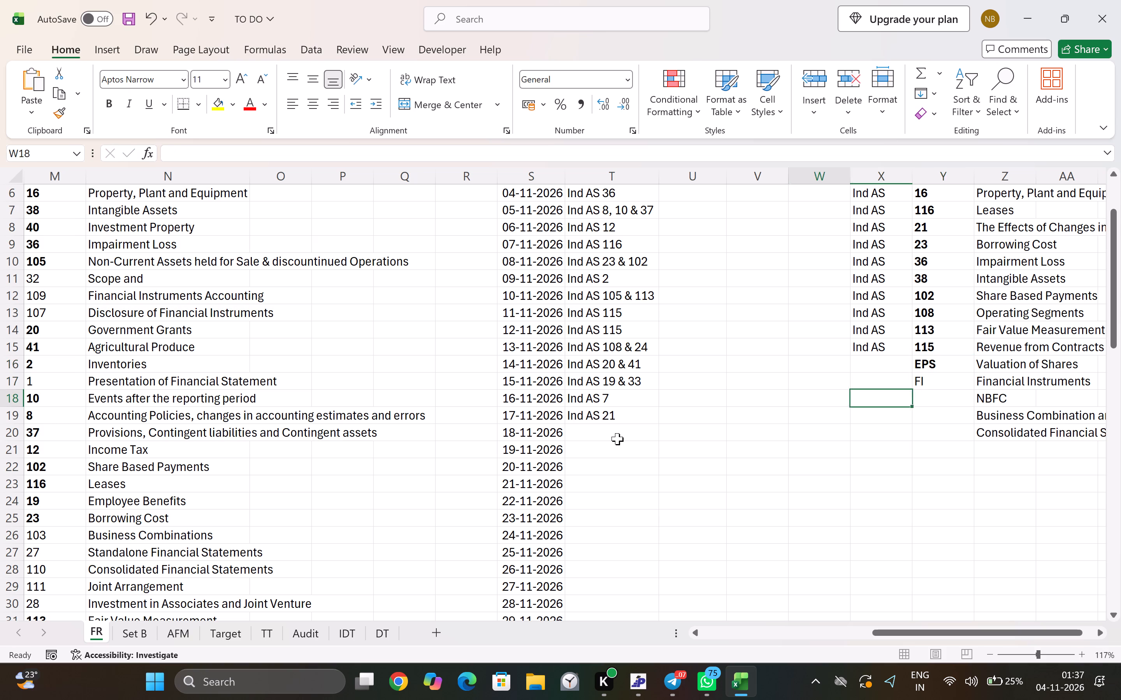
pyautogui.press('Down')
pyautogui.press('Left')
pyautogui.press('Left')
pyautogui.press('Left')
pyautogui.press('Down')
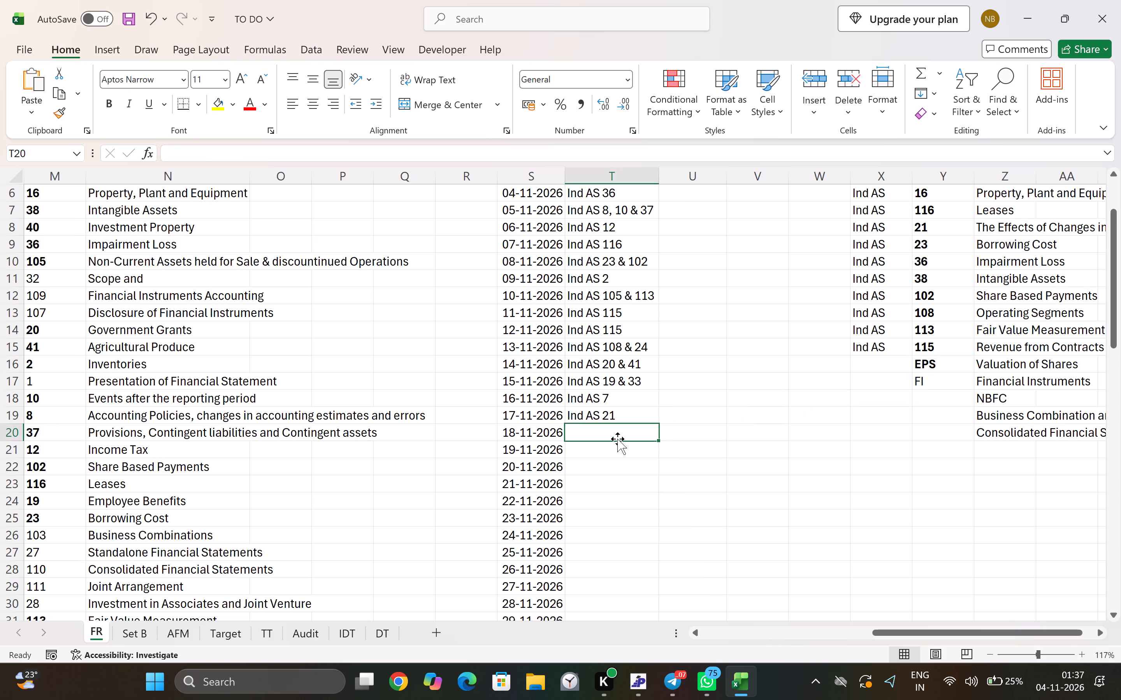
pyautogui.write('FI')
pyautogui.press('Return')
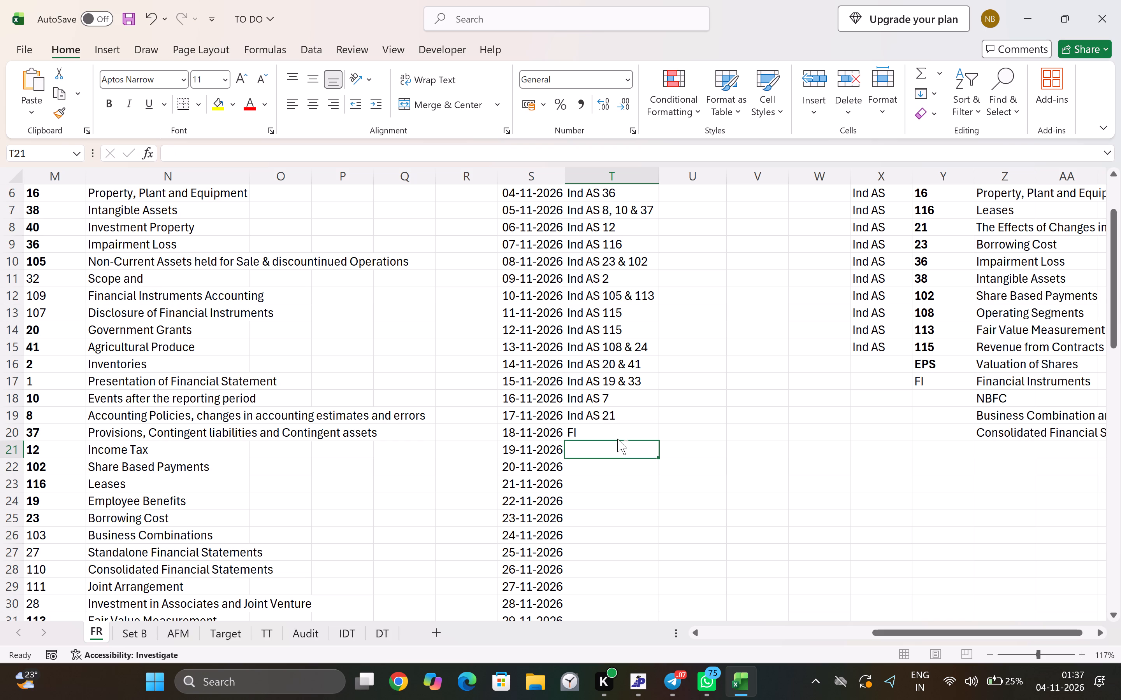
pyautogui.hotkey('ctrl', 'd')
pyautogui.press('Down')
pyautogui.hotkey('ctrl', 'd')
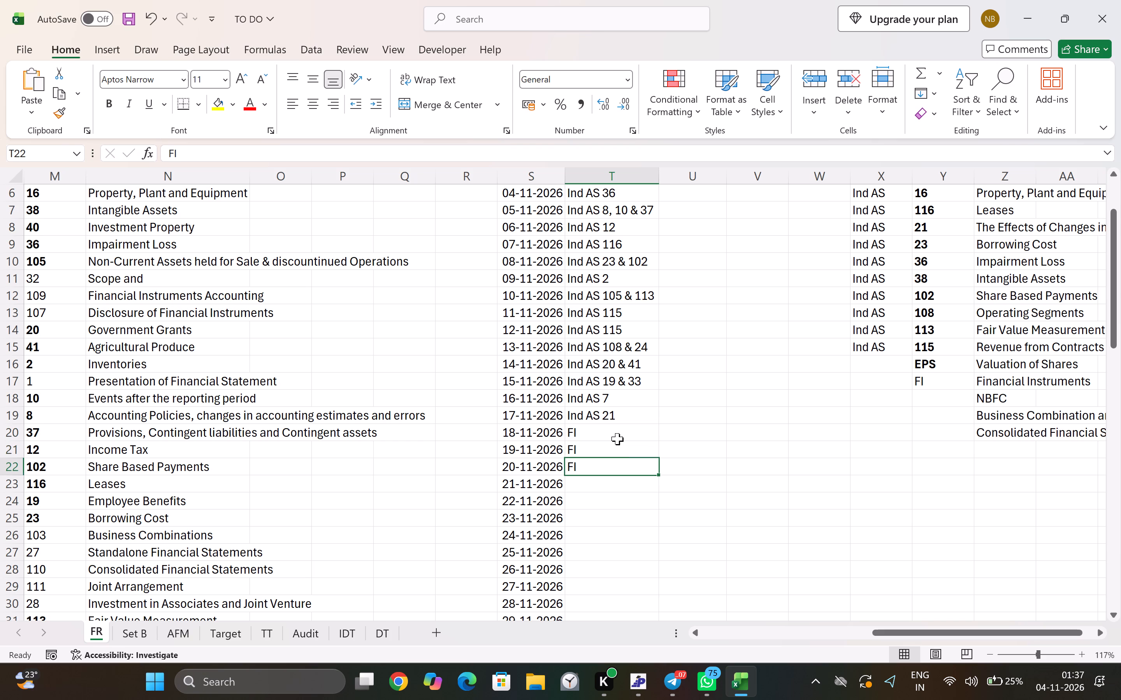
# Enter BC as the portion for 21-11-2026 through 23-11-2026 in the FR Revision plan.
pyautogui.press('Down')
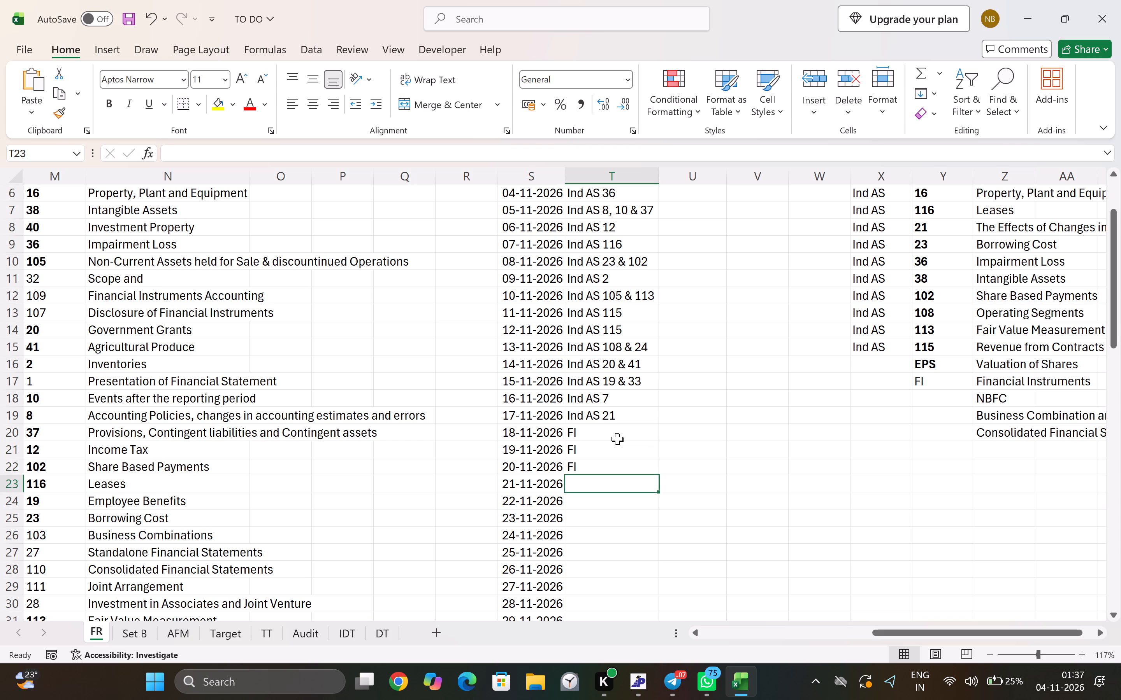
pyautogui.write('BC')
pyautogui.press('Return')
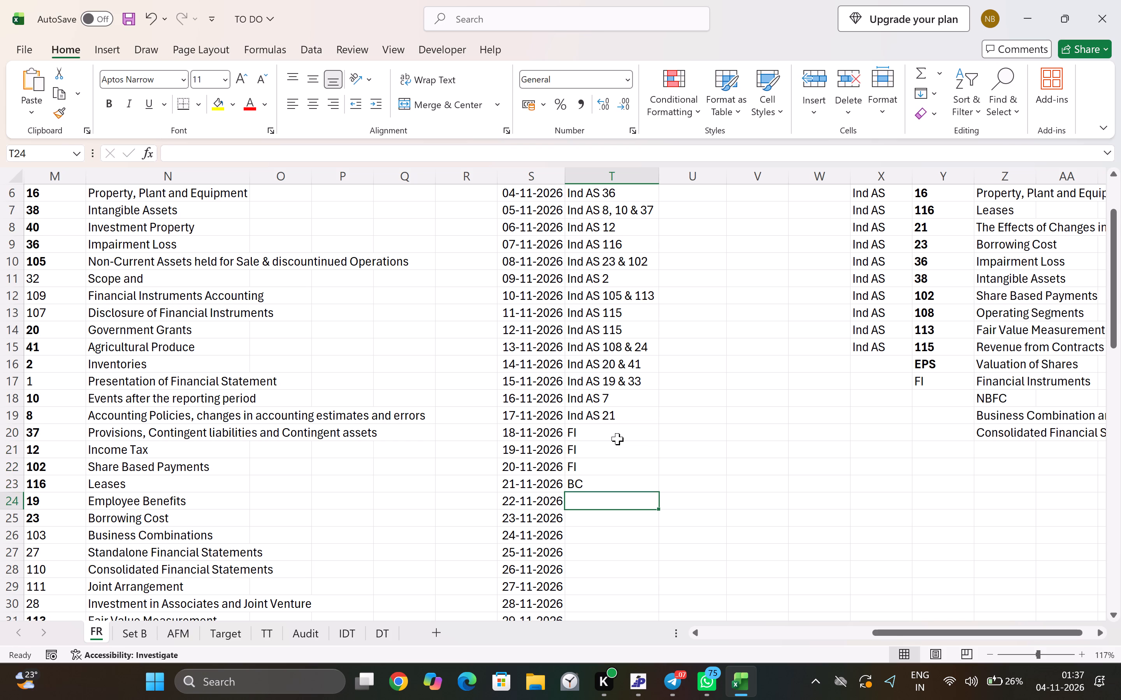
pyautogui.hotkey('ctrl', 'd')
pyautogui.press('Down')
pyautogui.hotkey('ctrl', 'd')
# Enter CFS as the portion for 24-11-2026 through 26-11-2026 in the FR Revision plan.
pyautogui.press('Down')
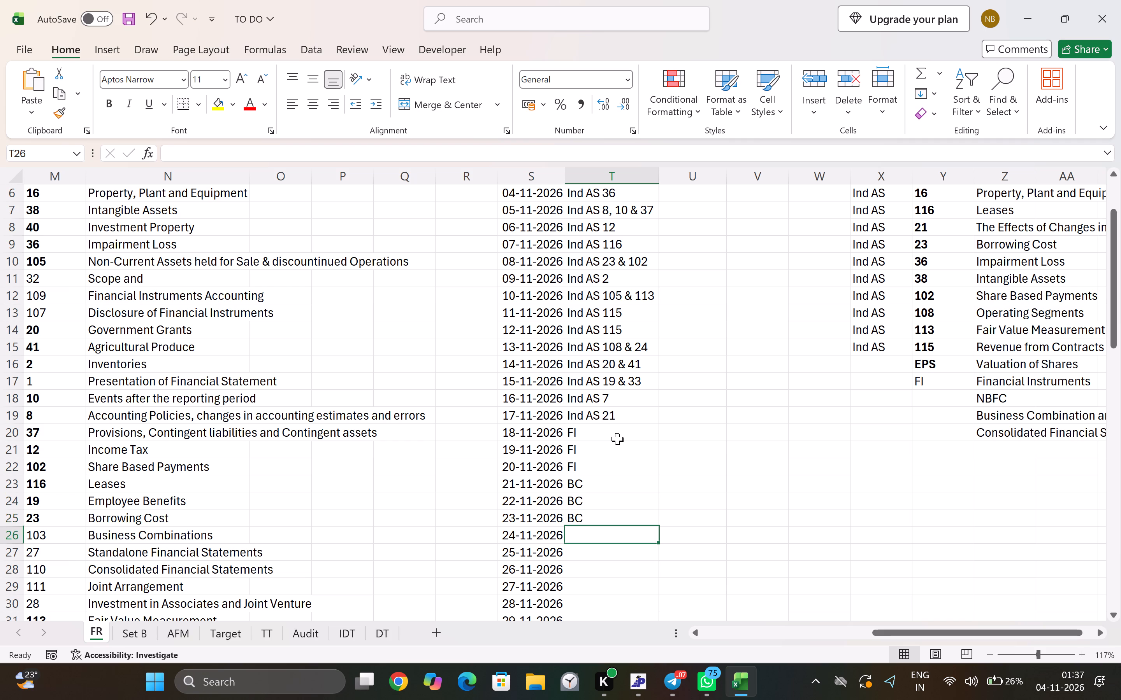
pyautogui.write('CFS')
pyautogui.press('Return')
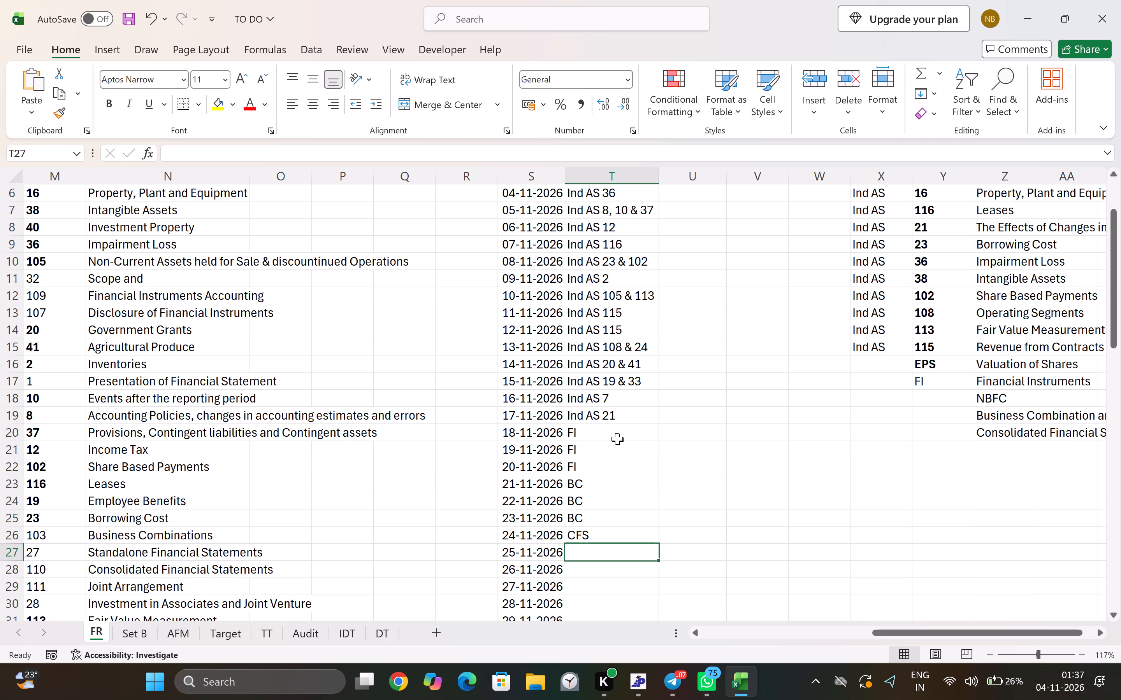
pyautogui.hotkey('ctrl', 'd')
pyautogui.press('Down')
pyautogui.hotkey('ctrl', 'd')
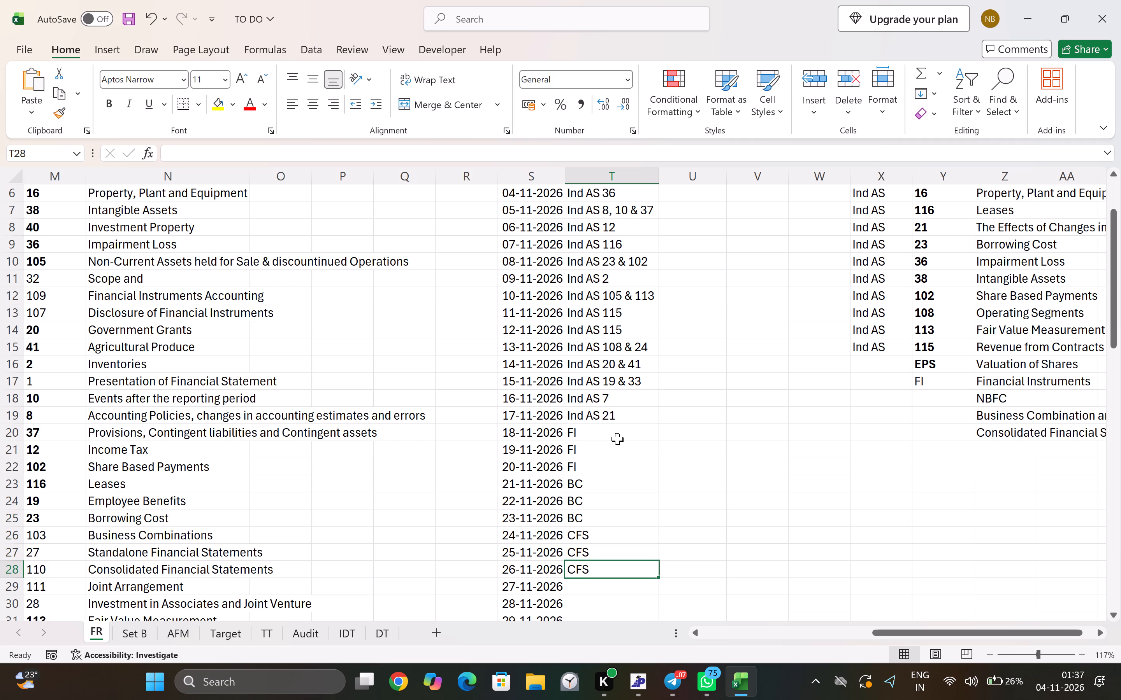
# Enter SFS as the 27-11-2026 portion and A&JV as the 28-11-2026 portion in the FR Revision plan.
pyautogui.press('Down')
pyautogui.write('SFS')
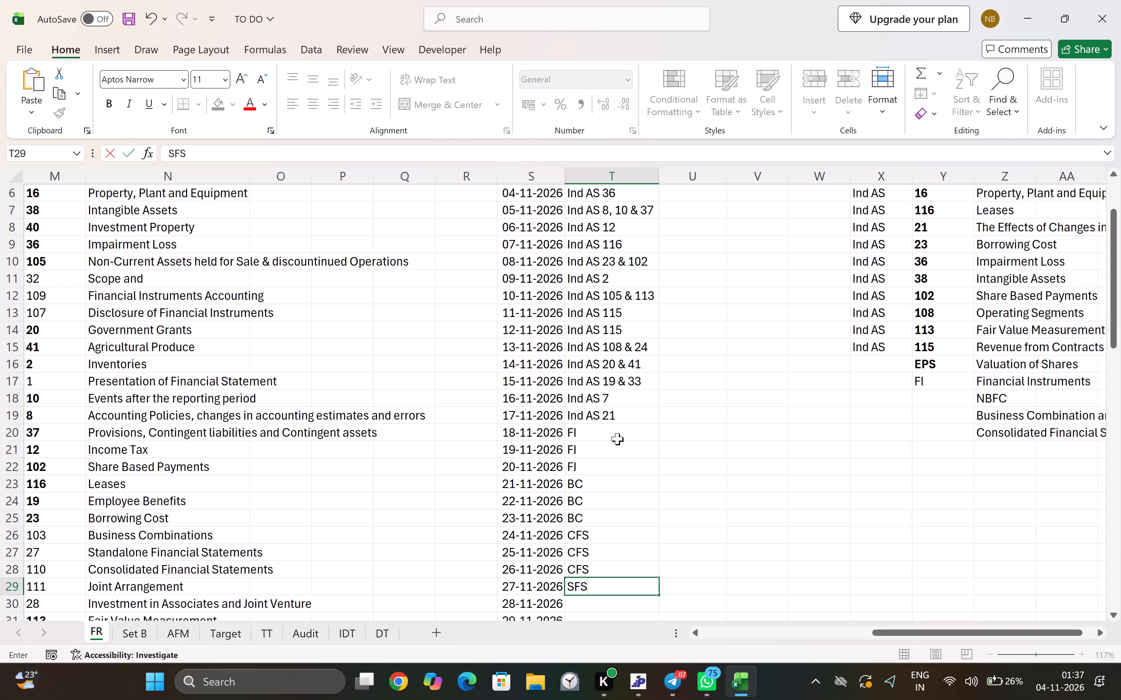
pyautogui.press('Return')
pyautogui.press('Up')
pyautogui.press('Left')
pyautogui.press('Right')
pyautogui.press('Down')
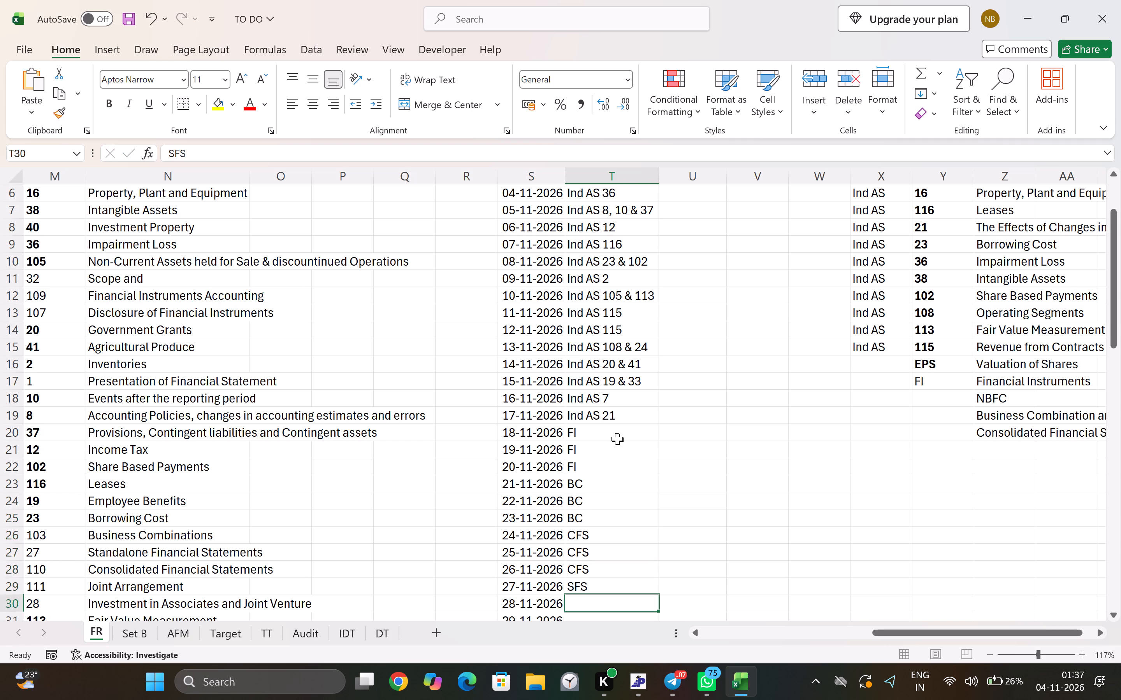
pyautogui.hotkey('shift', 'a')
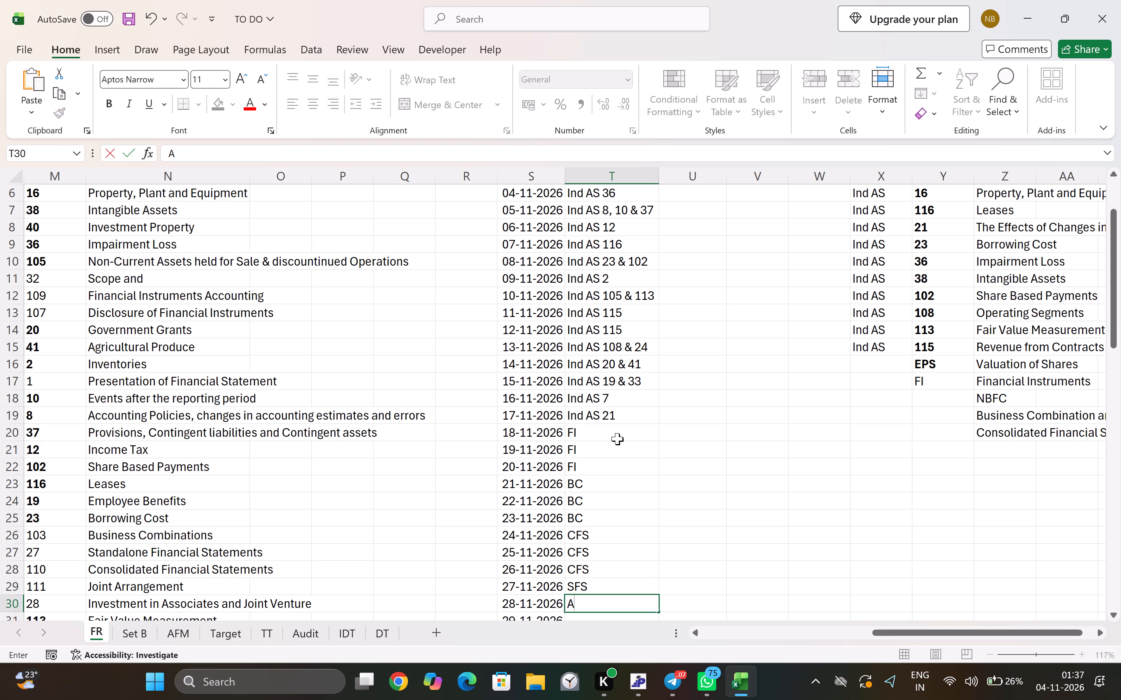
pyautogui.write('&JV')
pyautogui.press('Return')
# Bold the numbers 103, 27, 110, 111 and 28 (Business Combinations through Associates and Joint Venture) in the main Ind AS list.
pyautogui.press('Left')
pyautogui.press('Left')
pyautogui.press('Left')
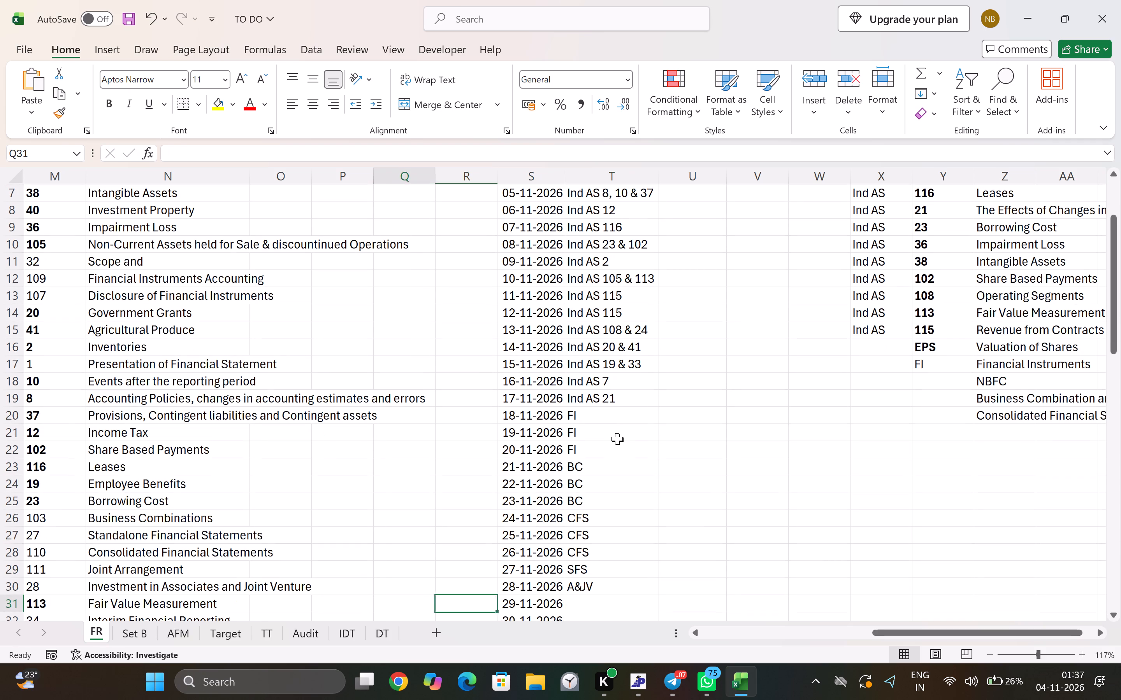
pyautogui.press('Left')
pyautogui.press('Left')
pyautogui.press('Left')
pyautogui.press('Left')
pyautogui.press('Left')
pyautogui.press('Up')
pyautogui.press('Right')
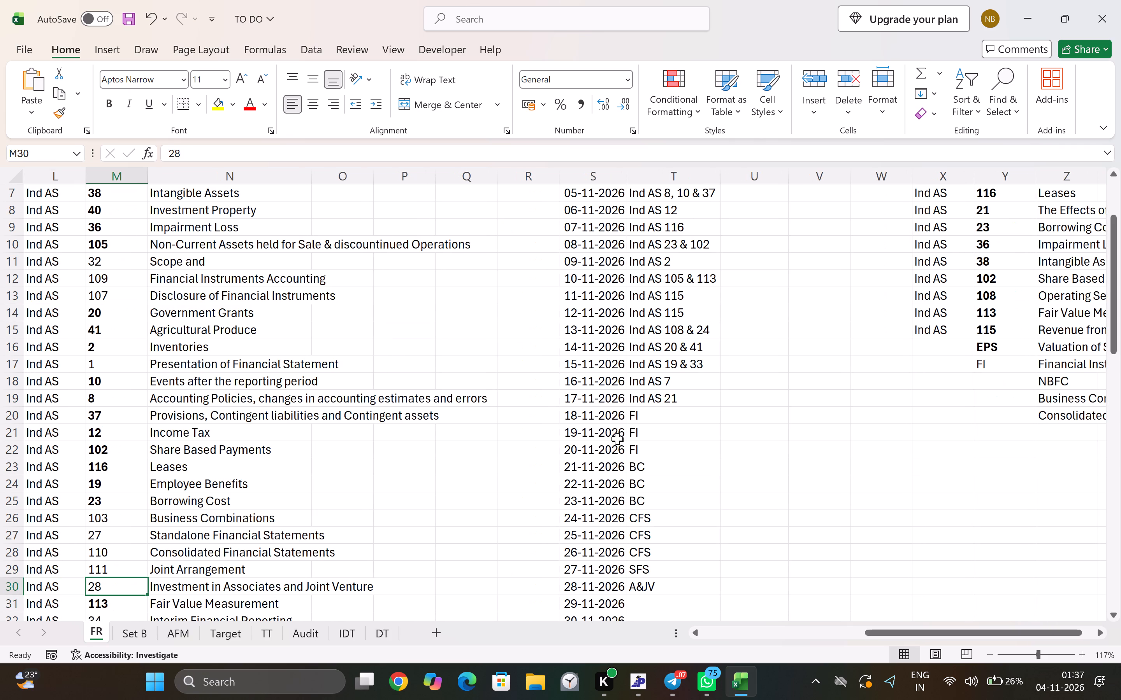
pyautogui.hotkey('shift', 'Up')
pyautogui.hotkey('shift', 'Up')
pyautogui.hotkey('shift', 'Up')
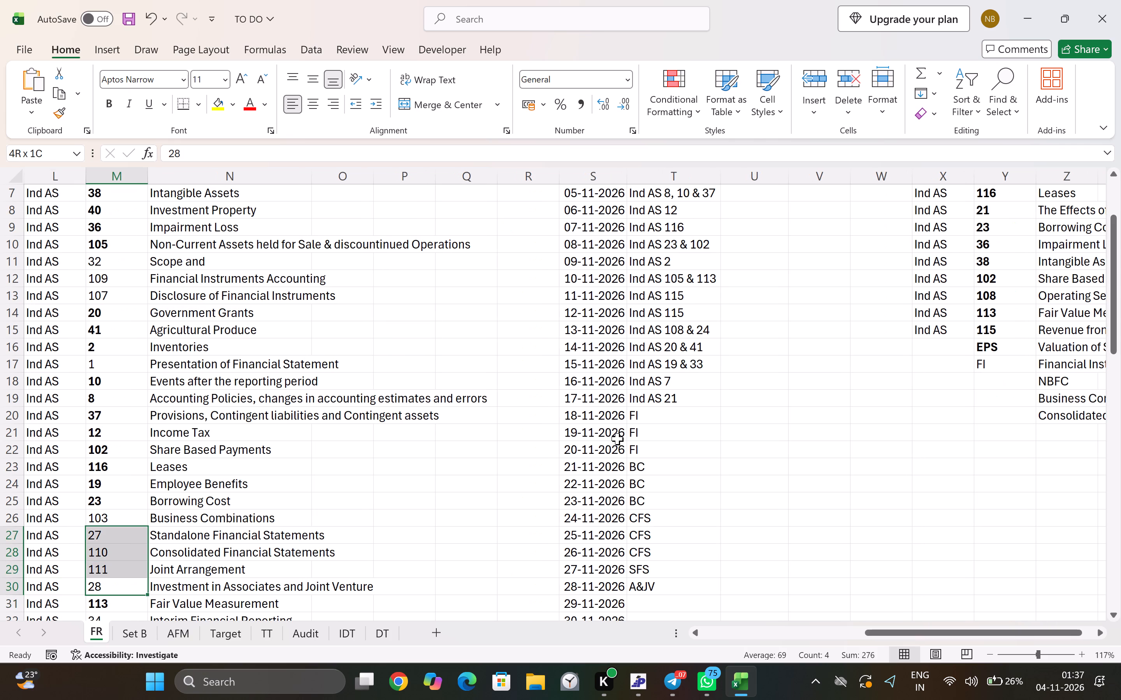
pyautogui.hotkey('shift', 'Up')
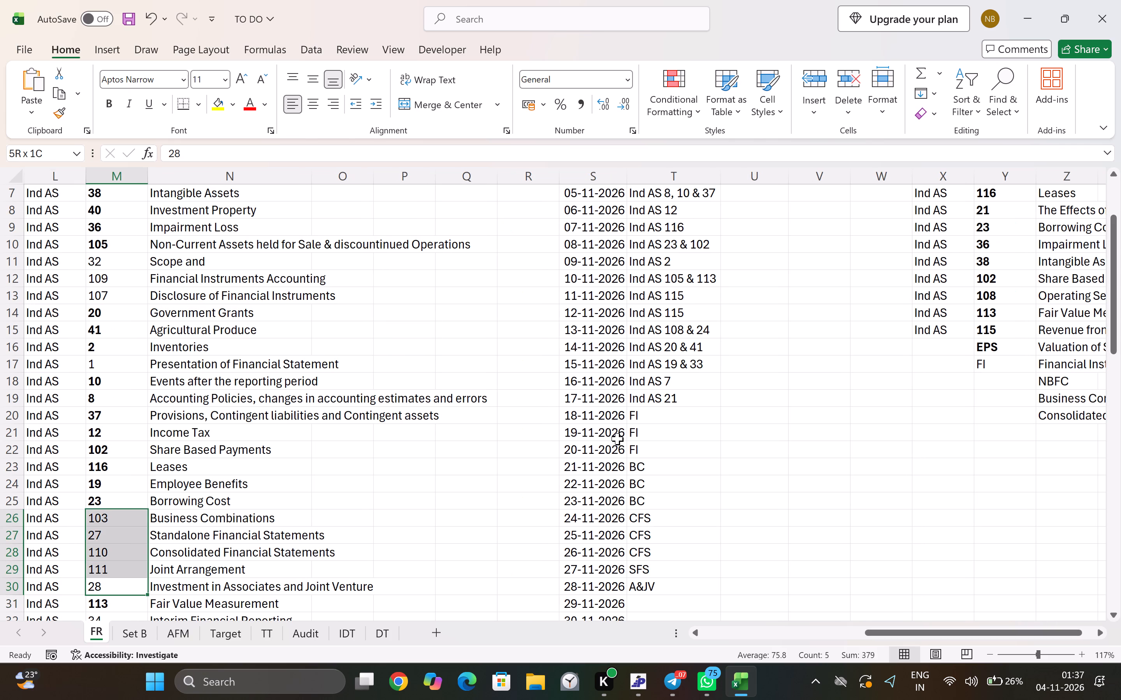
pyautogui.hotkey('ctrl', 'b')
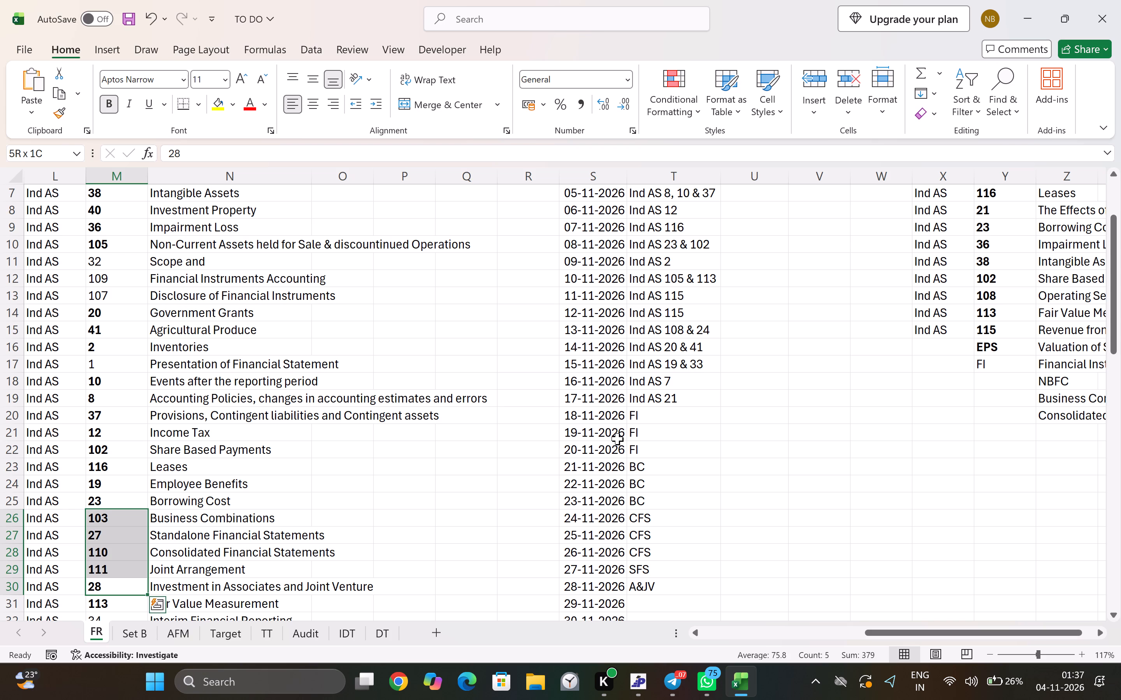
# Move the SFS portion from 27-11-2026 to 24-11-2026 in the FR Revision plan, shifting the three CFS entries down one day.
pyautogui.press('Down')
pyautogui.press('Right')
pyautogui.press('Right')
pyautogui.press('Right')
pyautogui.press('Right')
pyautogui.press('Right')
pyautogui.press('Right')
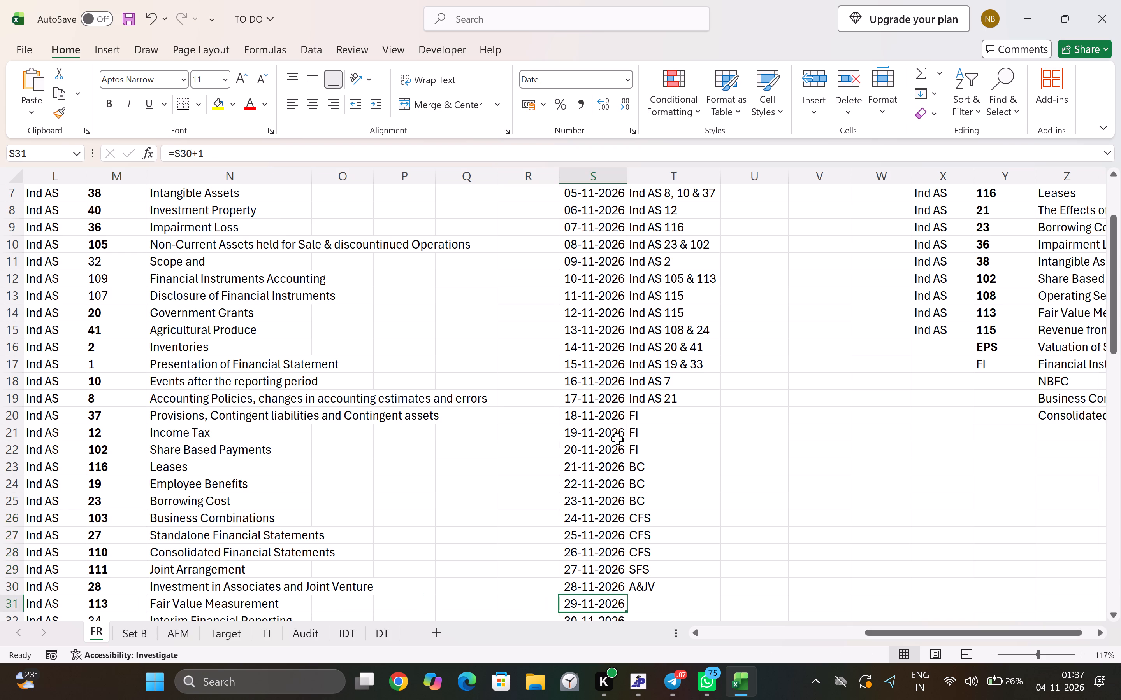
pyautogui.press('Up')
pyautogui.press('Up')
pyautogui.press('Right')
pyautogui.hotkey('ctrl', 'x')
pyautogui.press('Up')
pyautogui.press('Up')
pyautogui.press('Up')
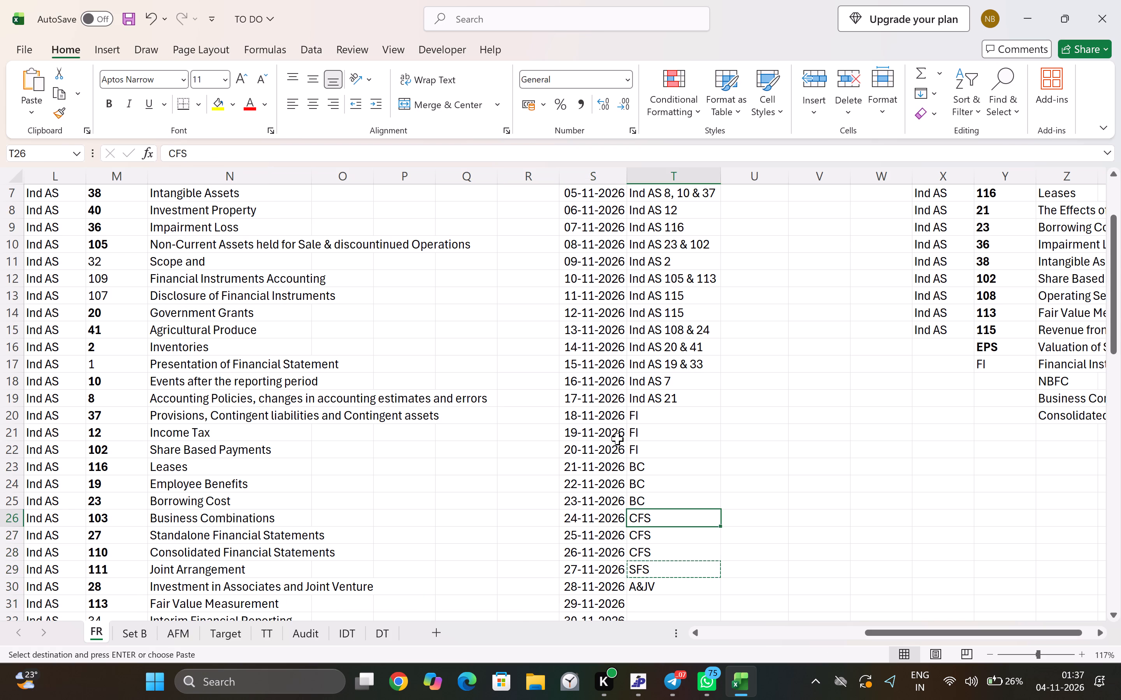
pyautogui.hotkey('ctrl', 'shift', '=')
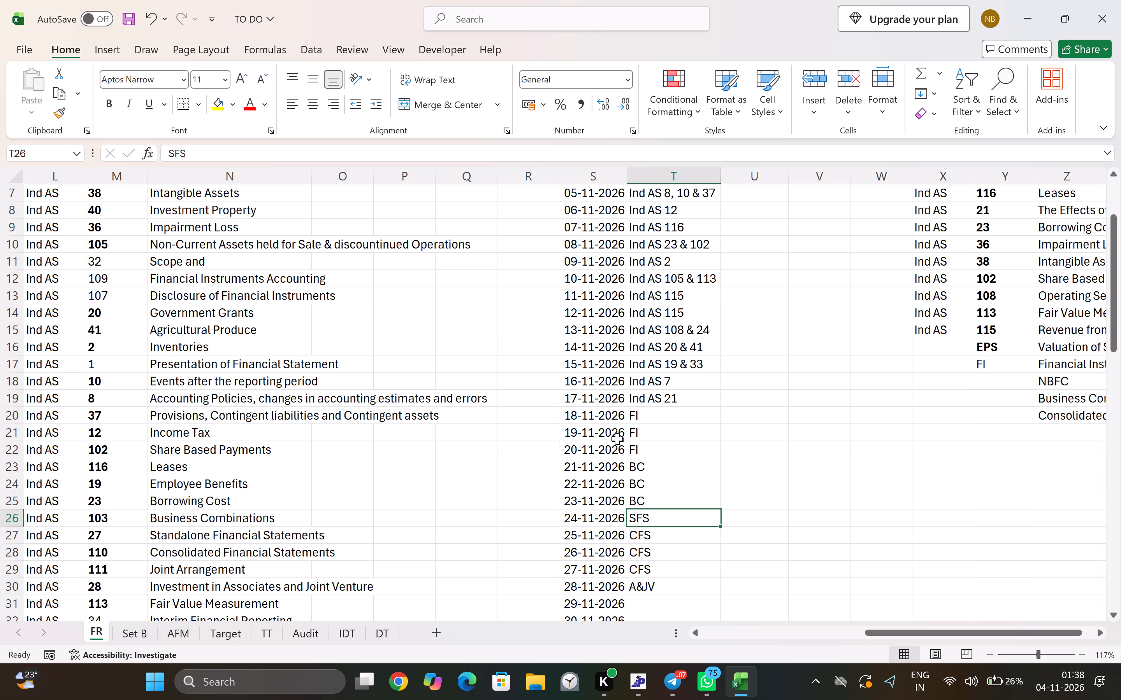
# Look over the FR Revision plan's portions and unassigned dates from 24-11-2026 to early December.
pyautogui.press('Down')
pyautogui.press('Down')
pyautogui.press('Down')
pyautogui.press('Down')
pyautogui.press('Down')
pyautogui.press('Down')
pyautogui.press('Down')
pyautogui.press('Down')
pyautogui.press('Down')
pyautogui.press('Down')
pyautogui.press('Down')
pyautogui.press('Down')
pyautogui.press('Down')
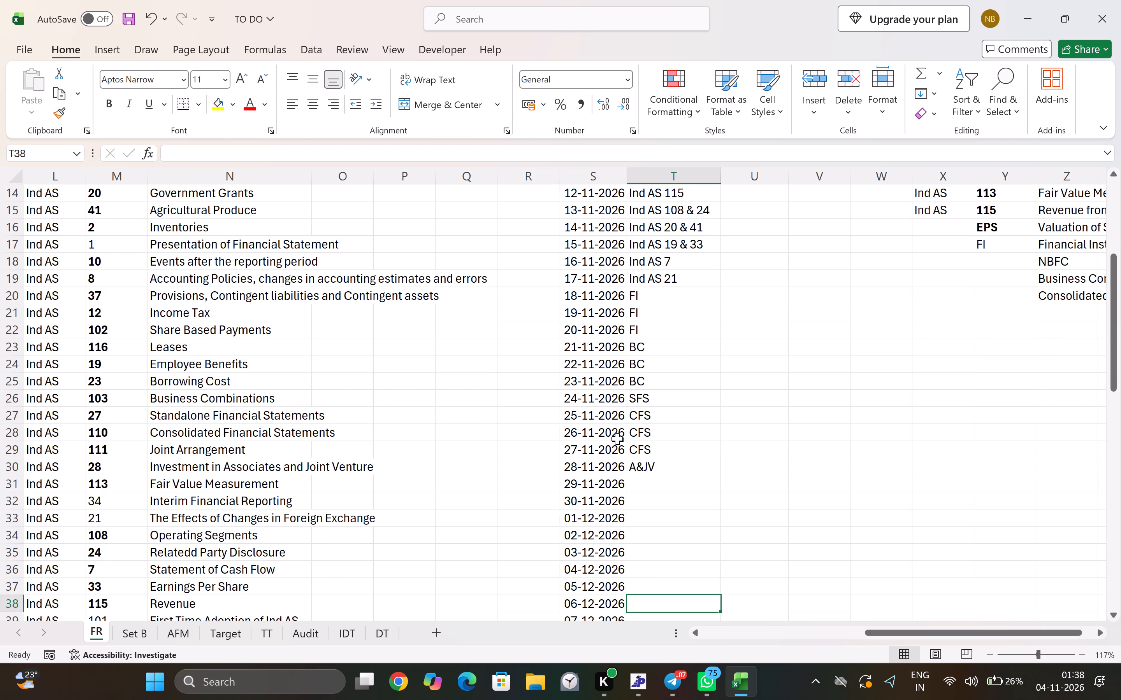
pyautogui.press('Up')
pyautogui.press('Up')
pyautogui.press('Up')
pyautogui.press('Up')
pyautogui.press('Up')
pyautogui.press('Up')
pyautogui.press('Up')
pyautogui.press('Up')
pyautogui.press('Up')
pyautogui.press('Up')
pyautogui.press('Up')
pyautogui.press('Up')
pyautogui.press('Up')
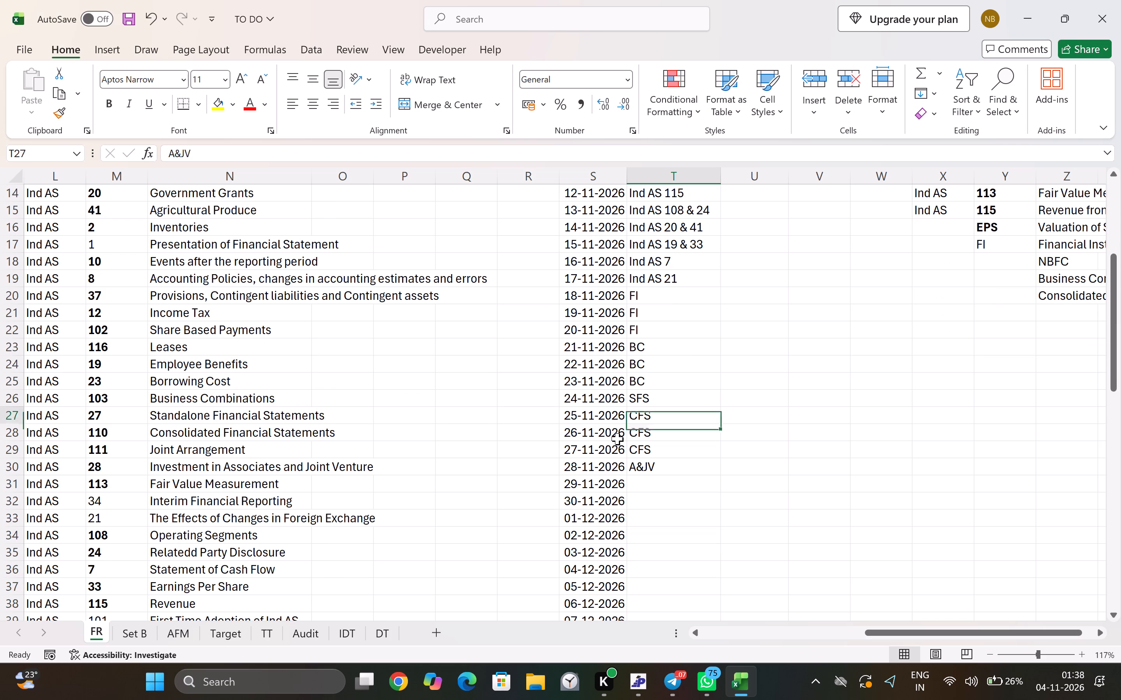
# Enter Ind AS 34 as the portion for 29-11-2026 in the FR Revision plan.
pyautogui.press('Down')
pyautogui.press('Down')
pyautogui.press('Down')
pyautogui.press('Down')
pyautogui.press('Down')
pyautogui.press('Down')
pyautogui.press('Down')
pyautogui.press('Up')
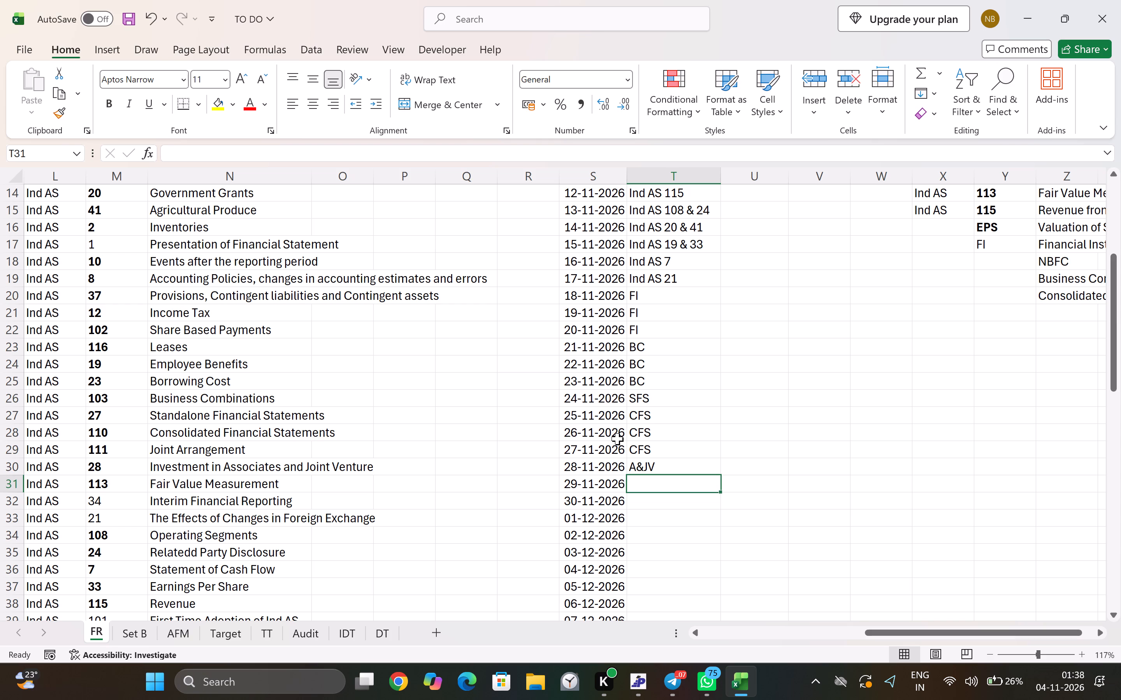
pyautogui.write('Ind as')
pyautogui.press('space')
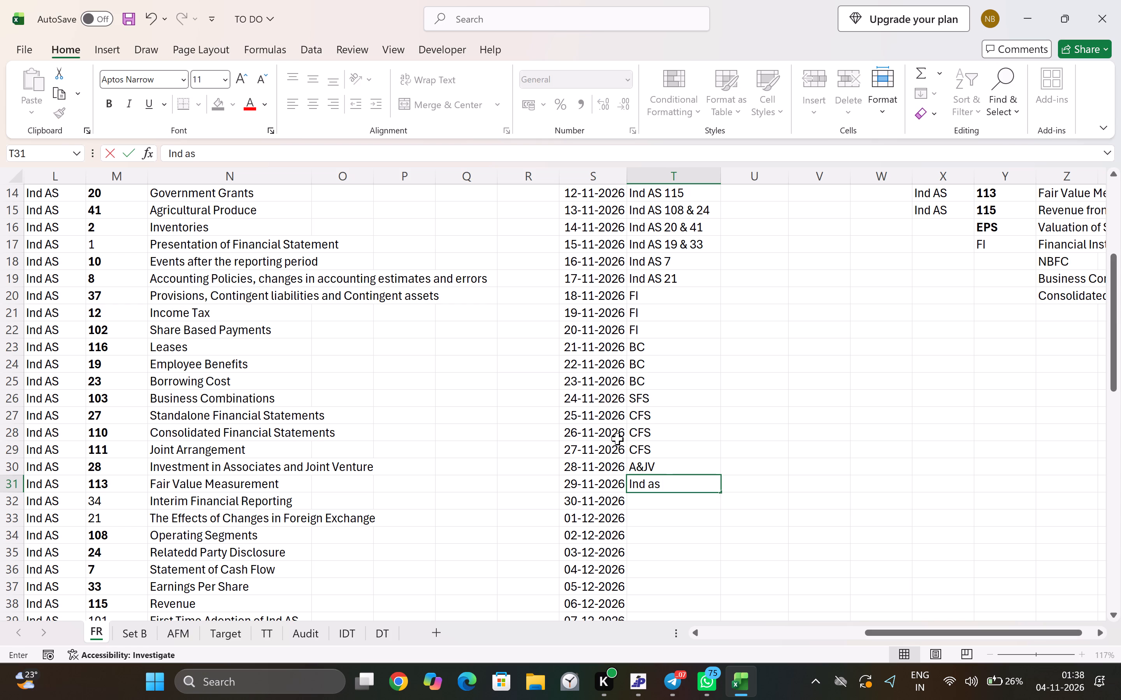
pyautogui.press('BackSpace')
pyautogui.press('BackSpace')
pyautogui.press('BackSpace')
pyautogui.write('AS 34')
pyautogui.press('Return')
# Bold the numbers 34 and 21 (Interim Financial Reporting and Foreign Exchange) in the main Ind AS list and save the workbook.
pyautogui.press('Left')
pyautogui.press('Left')
pyautogui.press('Left')
pyautogui.press('Left')
pyautogui.press('Left')
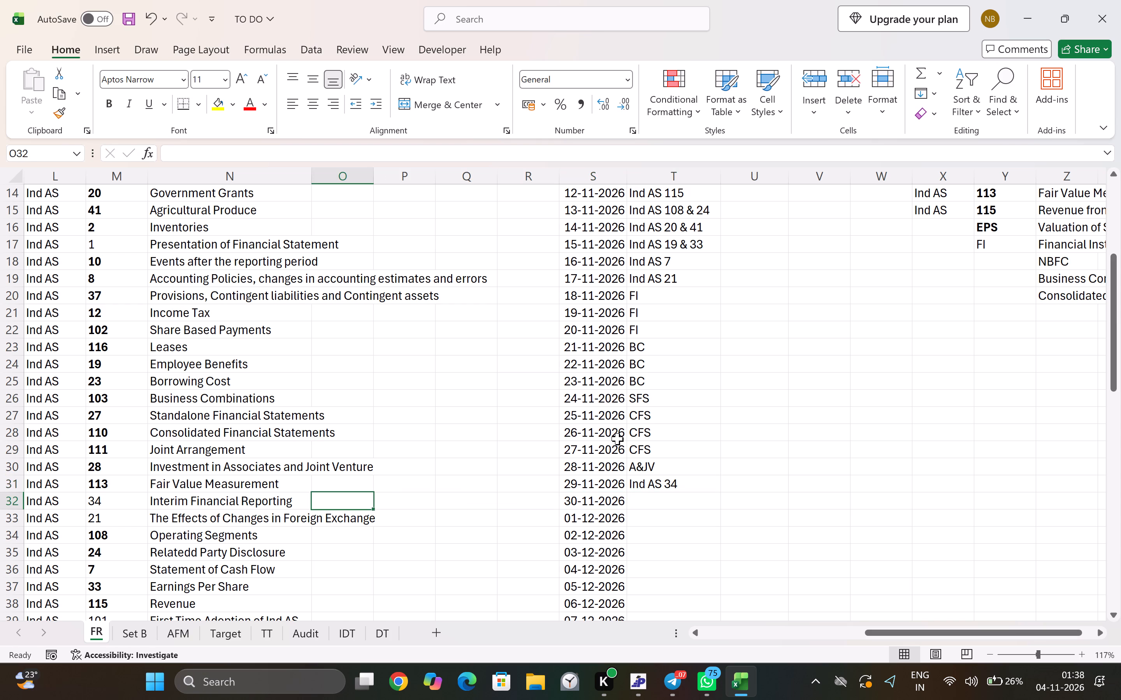
pyautogui.press('Left')
pyautogui.press('Left')
pyautogui.press('Left')
pyautogui.press('Left')
pyautogui.press('Right')
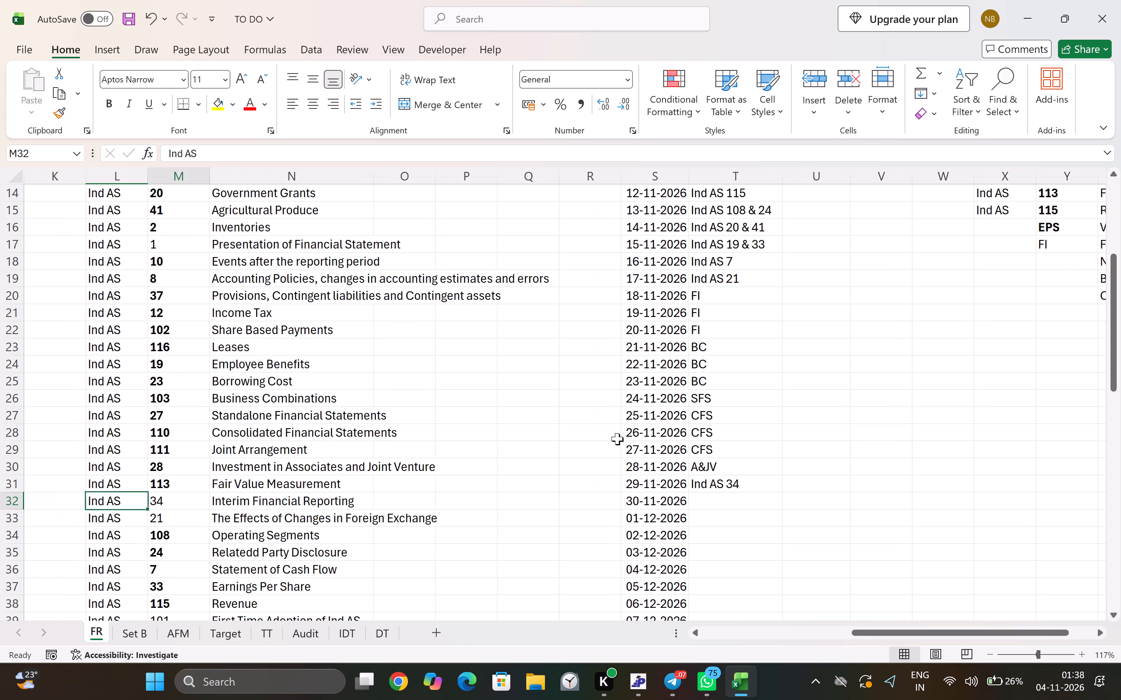
pyautogui.press('Right')
pyautogui.hotkey('shift', 'Down')
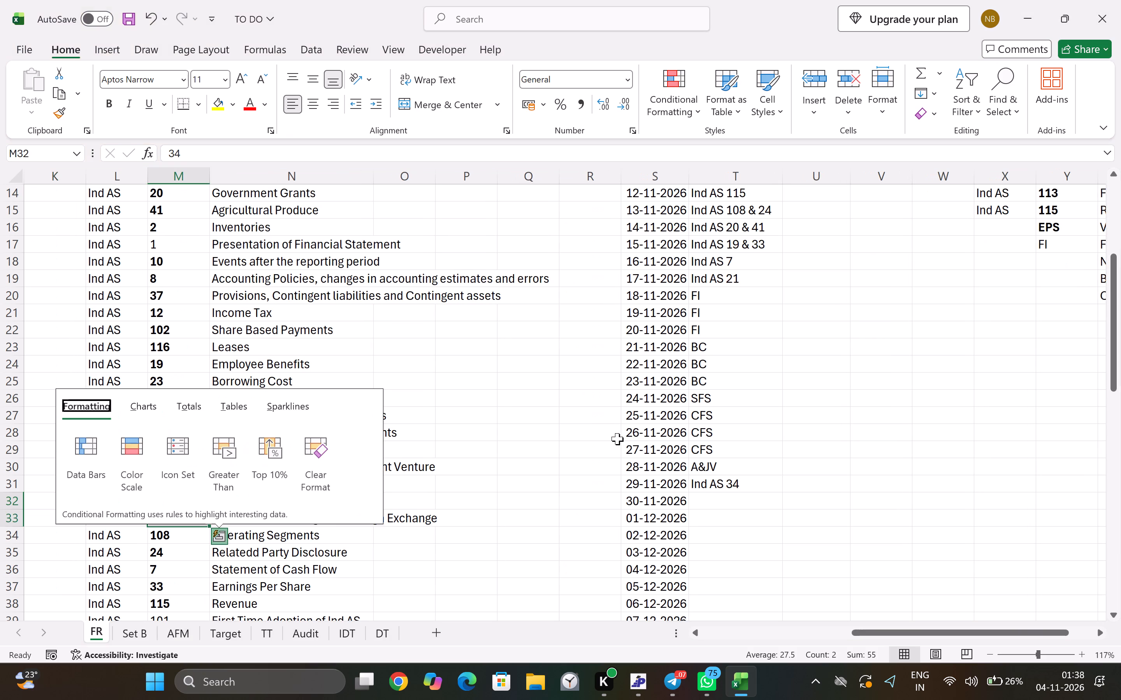
pyautogui.press('Escape')
pyautogui.press('Escape')
pyautogui.press('`')
pyautogui.press('Escape')
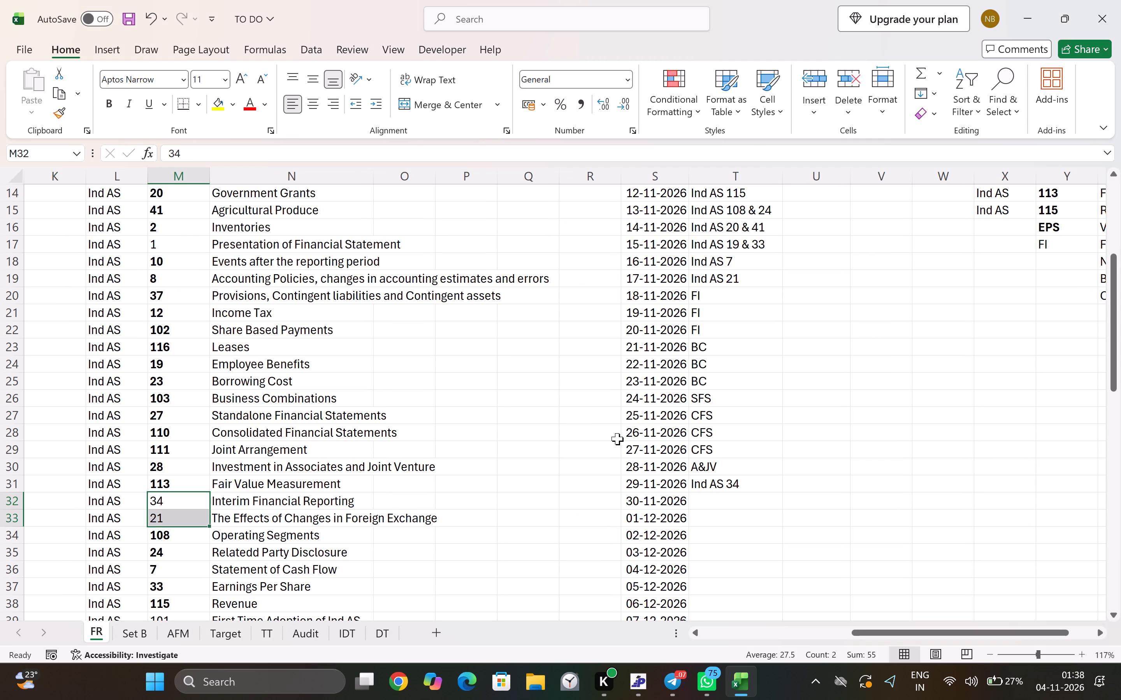
pyautogui.hotkey('ctrl', 'b')
pyautogui.hotkey('ctrl', 's')
# Look through the main Ind AS list from 101 up to 16 for standards whose numbers are still not bold.
pyautogui.hotkey('ctrl', 'Down')
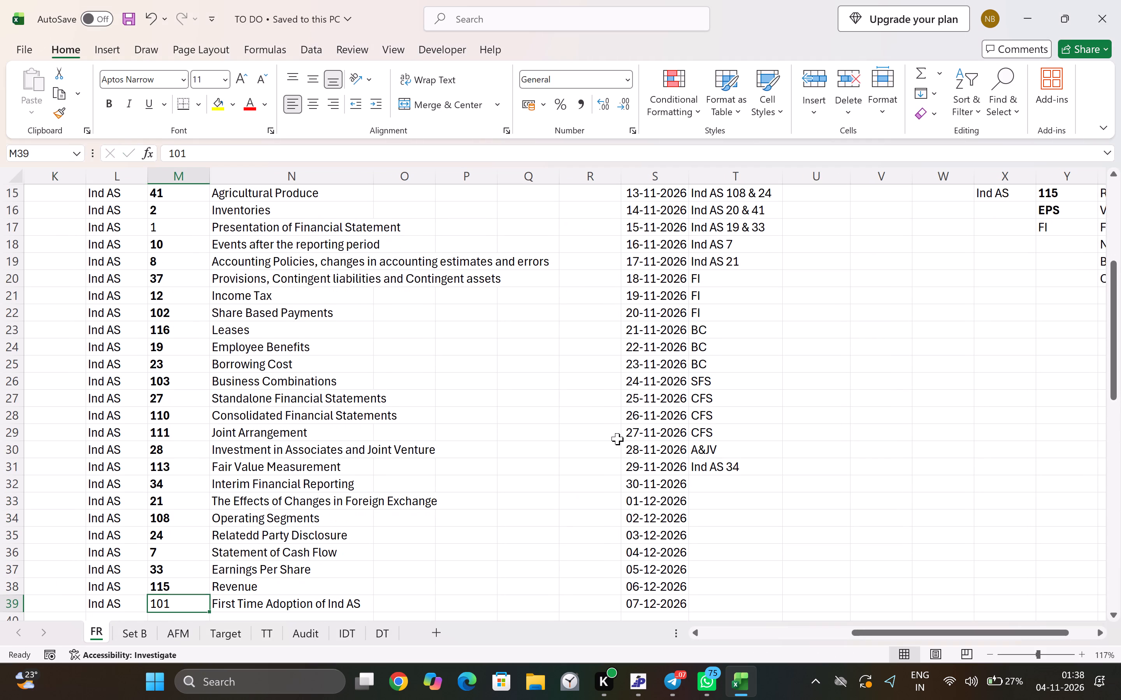
pyautogui.press('Up')
pyautogui.press('Up')
pyautogui.press('Up')
pyautogui.press('Up')
pyautogui.press('Up')
pyautogui.press('Up')
pyautogui.press('Up')
pyautogui.press('Up')
pyautogui.press('Up')
pyautogui.press('Up')
pyautogui.press('Up')
pyautogui.press('Up')
pyautogui.press('Up')
pyautogui.press('Up')
pyautogui.press('Up')
pyautogui.press('Up')
pyautogui.press('Up')
pyautogui.press('Up')
pyautogui.press('Up')
pyautogui.press('Up')
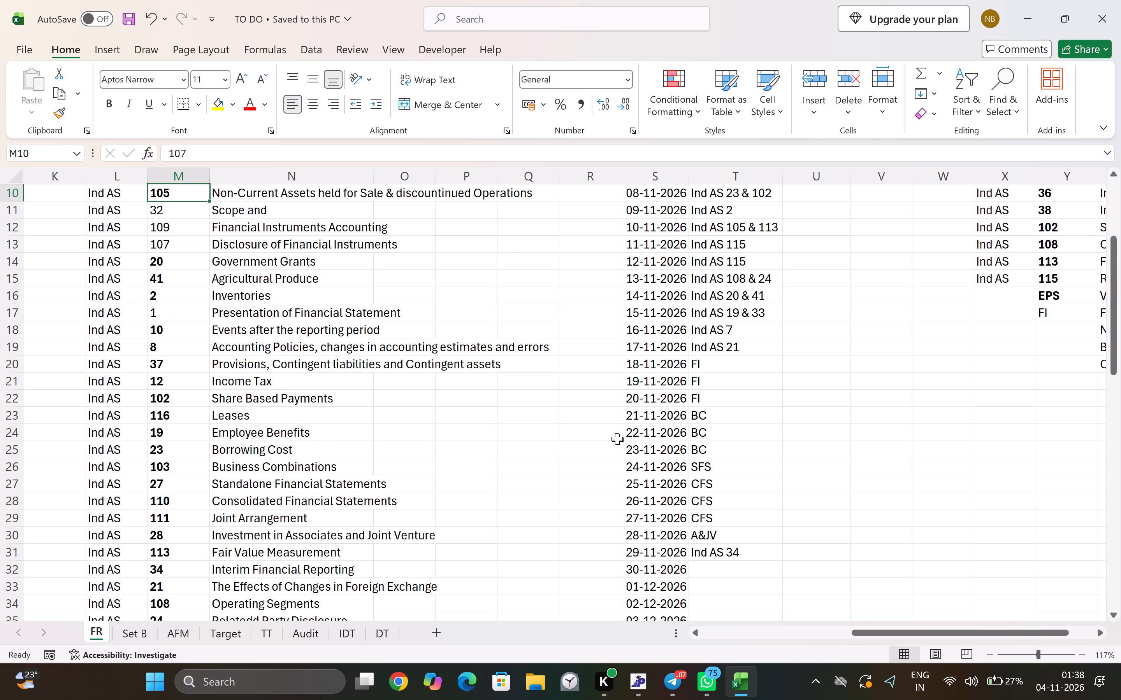
pyautogui.press('Up')
pyautogui.press('Up')
pyautogui.press('Up')
pyautogui.press('Up')
pyautogui.press('Up')
pyautogui.press('Down')
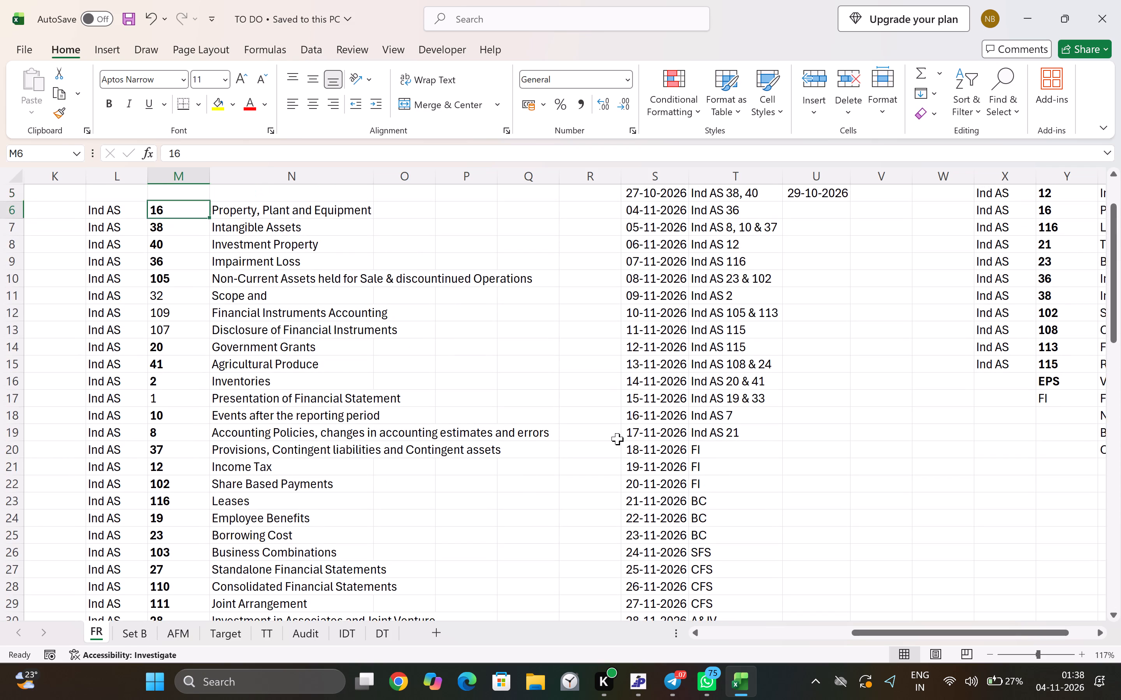
pyautogui.press('Up')
pyautogui.press('Up')
pyautogui.press('Up')
pyautogui.press('Up')
# Review the dates and assigned portions in the FR Revision plan from its start through 23-11-2026.
pyautogui.press('Right')
pyautogui.press('Right')
pyautogui.press('Down')
pyautogui.press('Right')
pyautogui.press('Down')
pyautogui.press('Right')
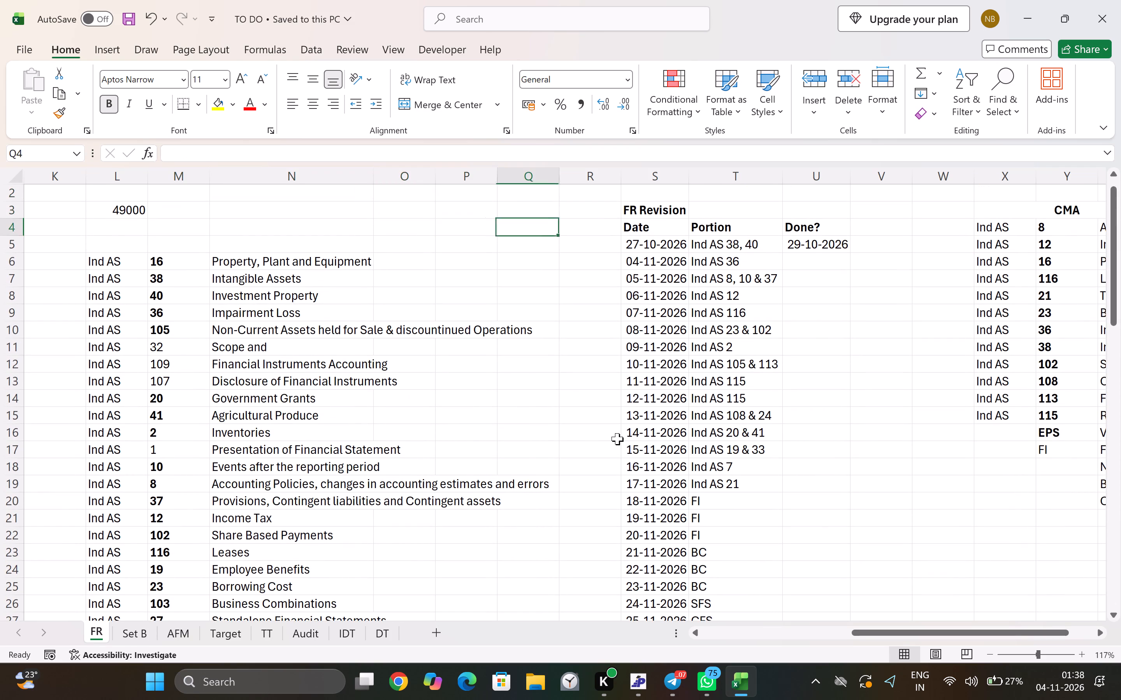
pyautogui.press('Down')
pyautogui.press('Right')
pyautogui.press('Down')
pyautogui.press('Down')
pyautogui.press('Right')
pyautogui.press('Down')
pyautogui.press('Down')
pyautogui.press('Down')
pyautogui.press('Down')
pyautogui.press('Down')
pyautogui.press('Down')
pyautogui.press('Down')
pyautogui.press('Down')
pyautogui.press('Down')
pyautogui.press('Down')
pyautogui.press('Down')
pyautogui.press('Down')
pyautogui.press('Down')
pyautogui.press('Down')
pyautogui.press('Down')
pyautogui.press('Down')
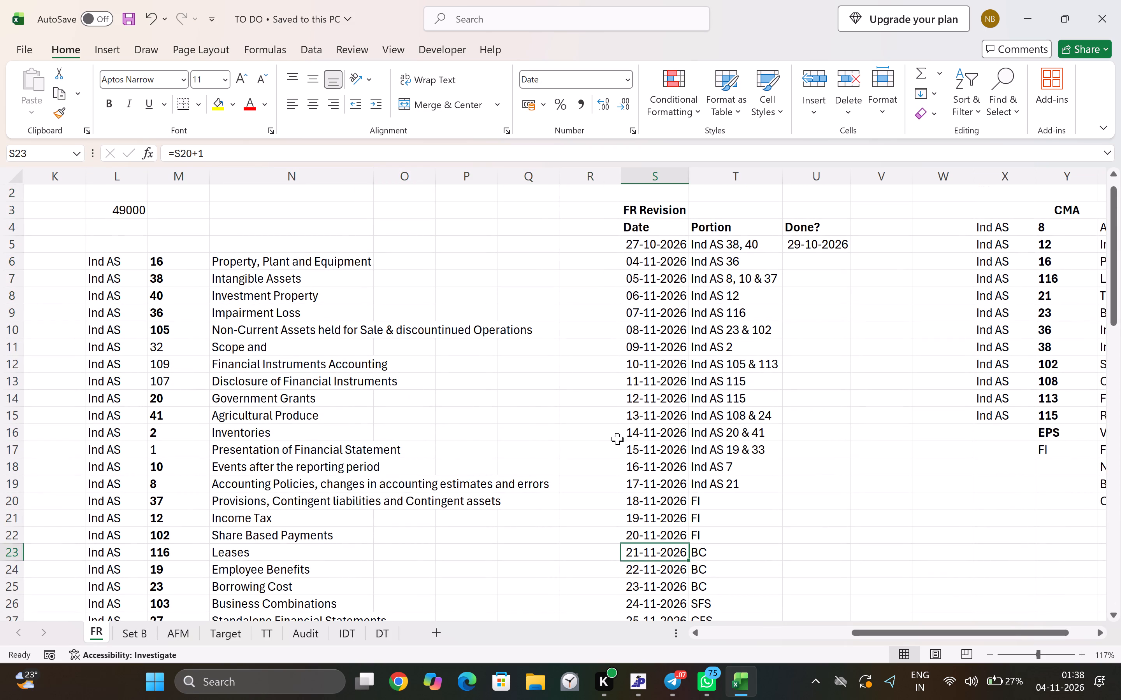
pyautogui.press('Down')
pyautogui.press('Down')
pyautogui.press('Up')
pyautogui.press('Up')
pyautogui.press('Up')
pyautogui.press('Up')
pyautogui.press('Up')
pyautogui.press('Up')
pyautogui.press('Up')
pyautogui.press('Up')
pyautogui.press('Up')
pyautogui.press('Up')
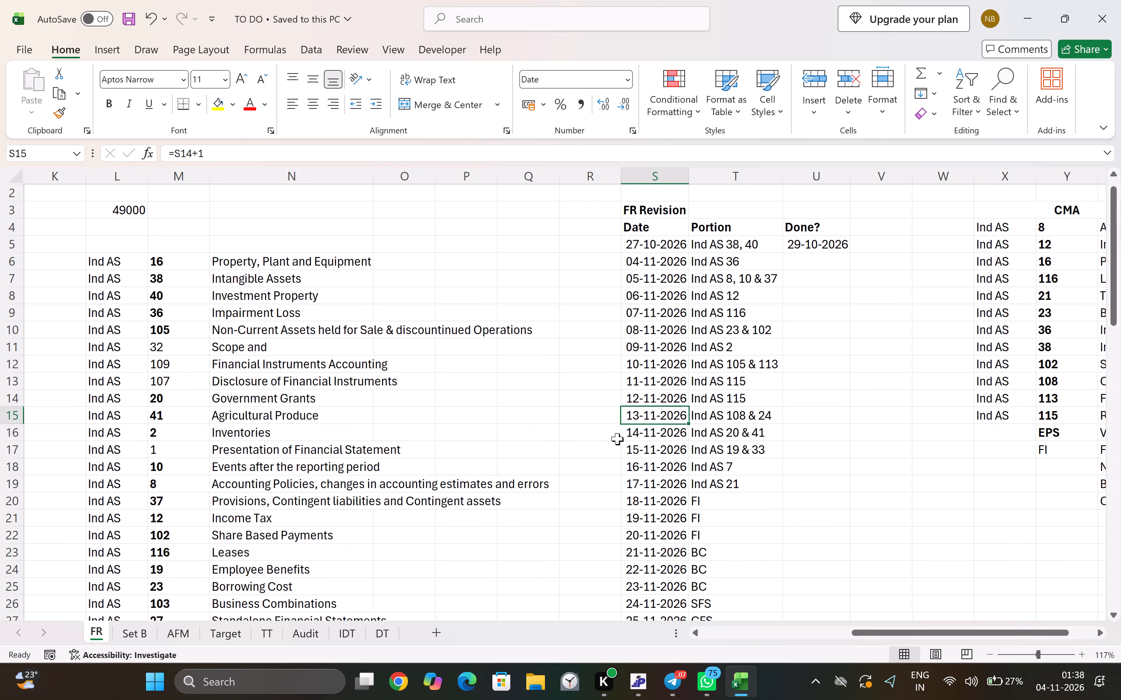
pyautogui.press('Up')
pyautogui.press('Right')
pyautogui.press('Left')
pyautogui.press('Right')
pyautogui.press('Left')
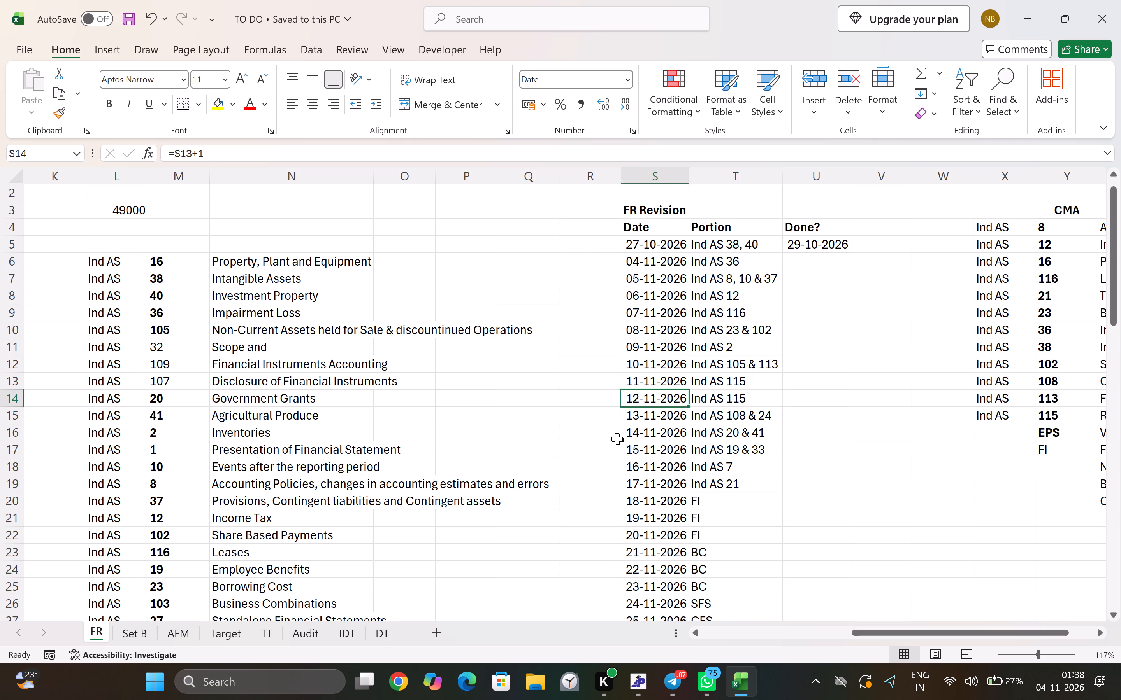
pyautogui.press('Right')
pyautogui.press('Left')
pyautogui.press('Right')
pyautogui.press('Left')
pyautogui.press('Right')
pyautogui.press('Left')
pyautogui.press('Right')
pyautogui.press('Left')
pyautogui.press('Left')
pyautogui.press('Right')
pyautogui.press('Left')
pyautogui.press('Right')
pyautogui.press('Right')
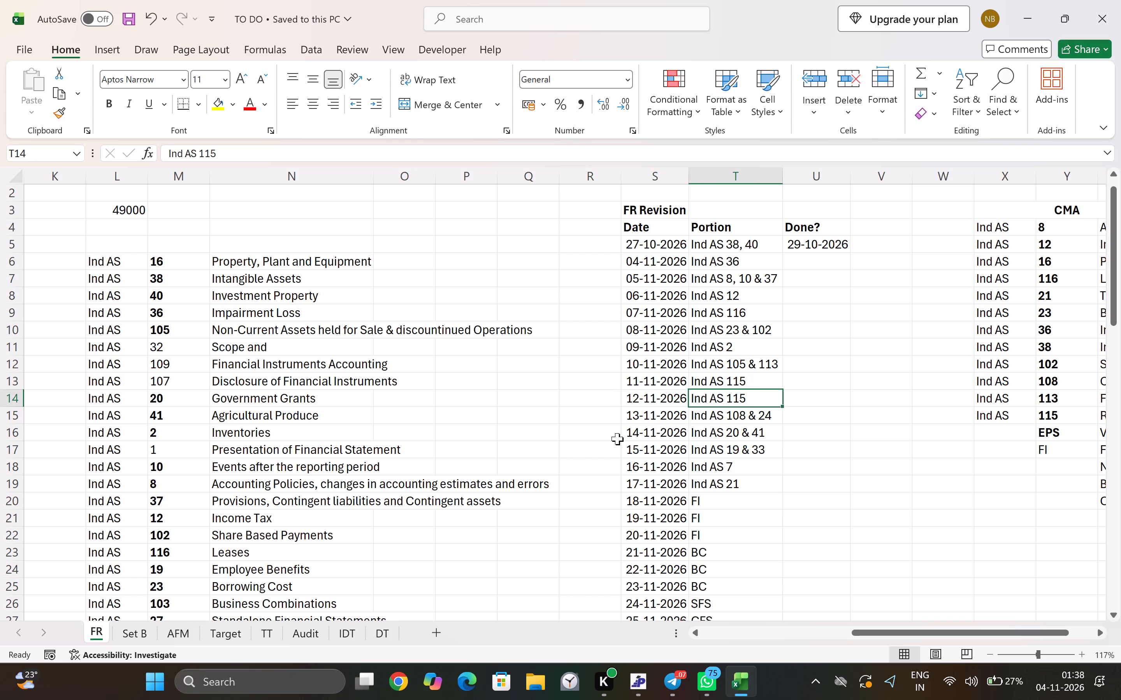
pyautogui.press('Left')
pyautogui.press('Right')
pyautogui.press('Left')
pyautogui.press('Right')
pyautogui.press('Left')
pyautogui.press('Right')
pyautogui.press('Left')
# Recheck the portions assigned from 12-11-2026 through 21-11-2026 in the FR Revision plan.
pyautogui.press('Down')
pyautogui.press('Down')
pyautogui.press('Down')
pyautogui.press('Down')
pyautogui.press('Down')
pyautogui.press('Down')
pyautogui.press('Down')
pyautogui.press('Down')
pyautogui.press('Down')
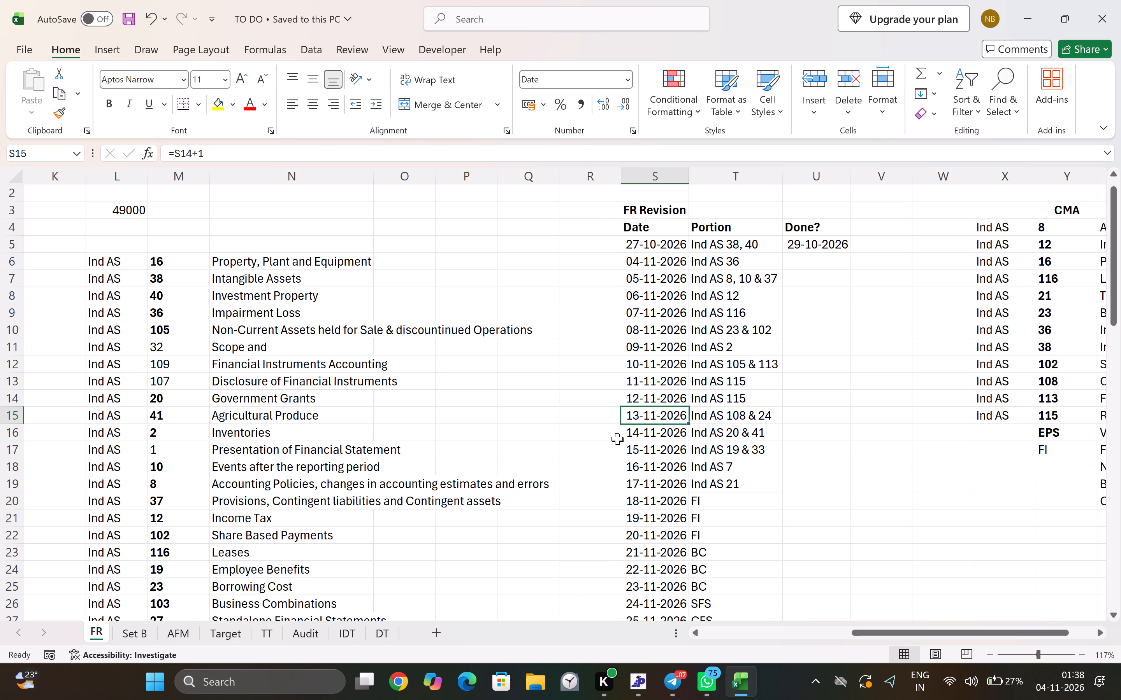
pyautogui.press('Up')
pyautogui.press('Up')
pyautogui.press('Up')
pyautogui.press('Up')
pyautogui.press('Up')
pyautogui.press('Up')
pyautogui.press('Up')
pyautogui.press('Up')
pyautogui.press('Up')
pyautogui.press('Up')
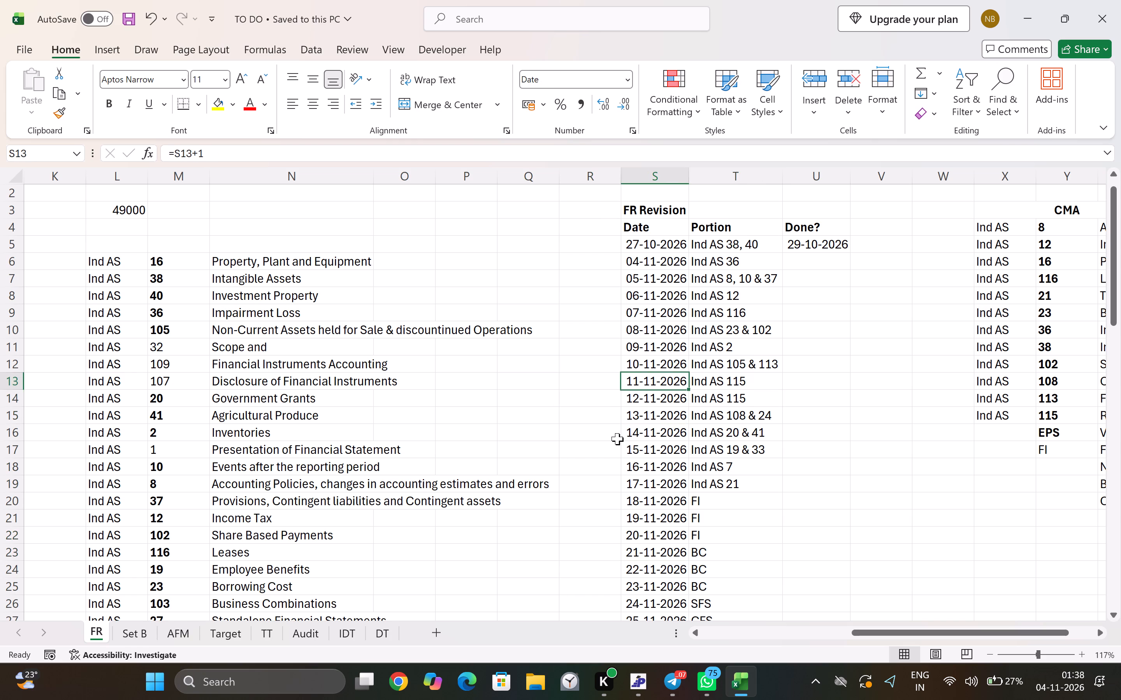
# Review the FR Revision plan's dates and portions from 11-11-2026 through its last date, 07-12-2026.
pyautogui.press('Down')
pyautogui.press('Down')
pyautogui.press('Down')
pyautogui.press('Down')
pyautogui.press('Down')
pyautogui.press('Down')
pyautogui.press('Down')
pyautogui.press('Down')
pyautogui.press('Down')
pyautogui.press('Down')
pyautogui.press('Down')
pyautogui.press('Down')
pyautogui.press('Down')
pyautogui.press('Down')
pyautogui.press('Down')
pyautogui.press('Down')
pyautogui.press('Down')
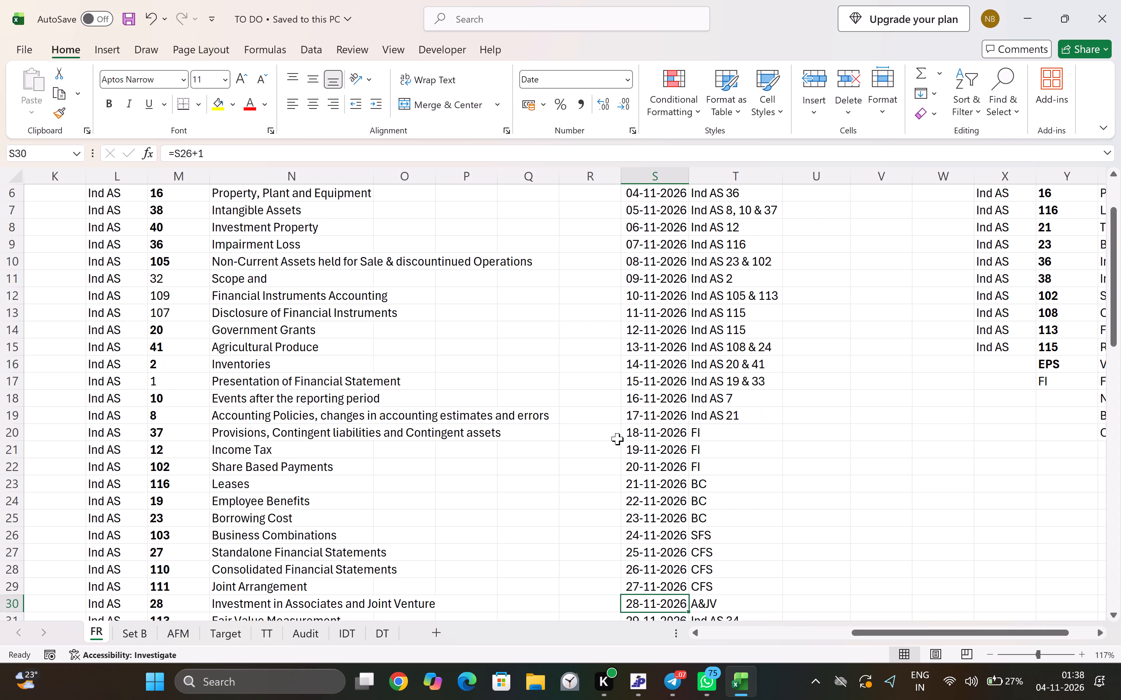
pyautogui.press('Down')
pyautogui.press('Down')
pyautogui.press('Down')
pyautogui.press('Down')
pyautogui.press('Down')
pyautogui.press('Down')
pyautogui.press('Down')
pyautogui.press('Down')
pyautogui.press('Down')
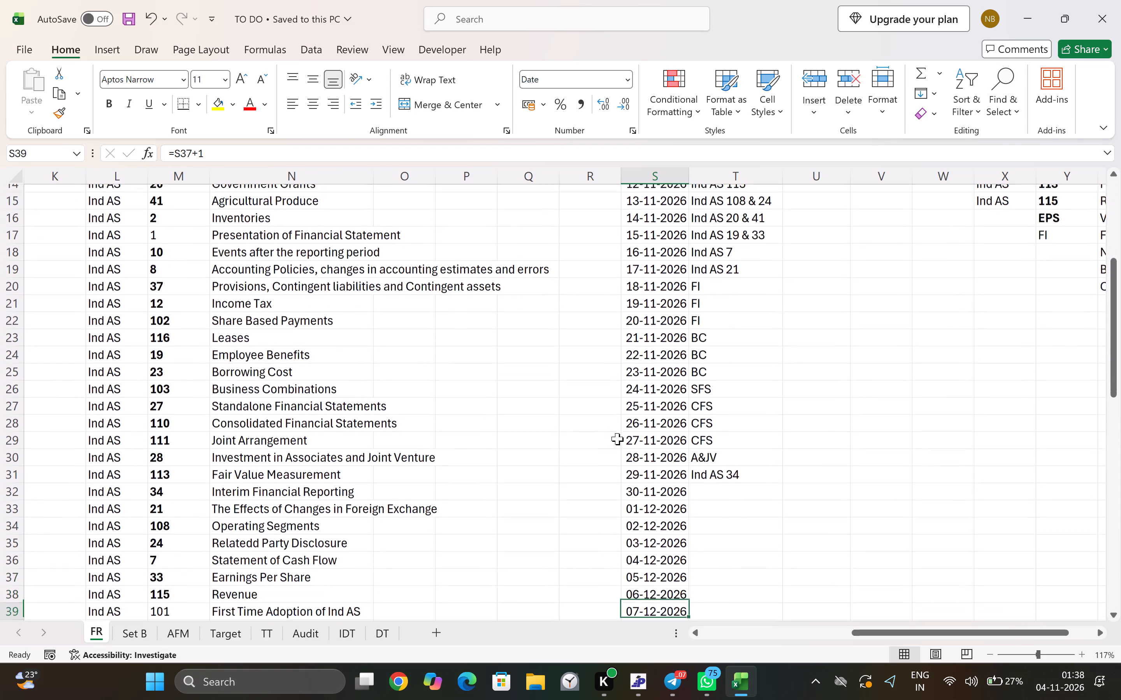
pyautogui.press('Down')
pyautogui.press('Down')
pyautogui.press('Up')
pyautogui.press('Up')
pyautogui.press('Up')
pyautogui.press('Up')
pyautogui.press('Up')
pyautogui.press('Up')
pyautogui.press('Up')
pyautogui.press('Up')
pyautogui.press('Up')
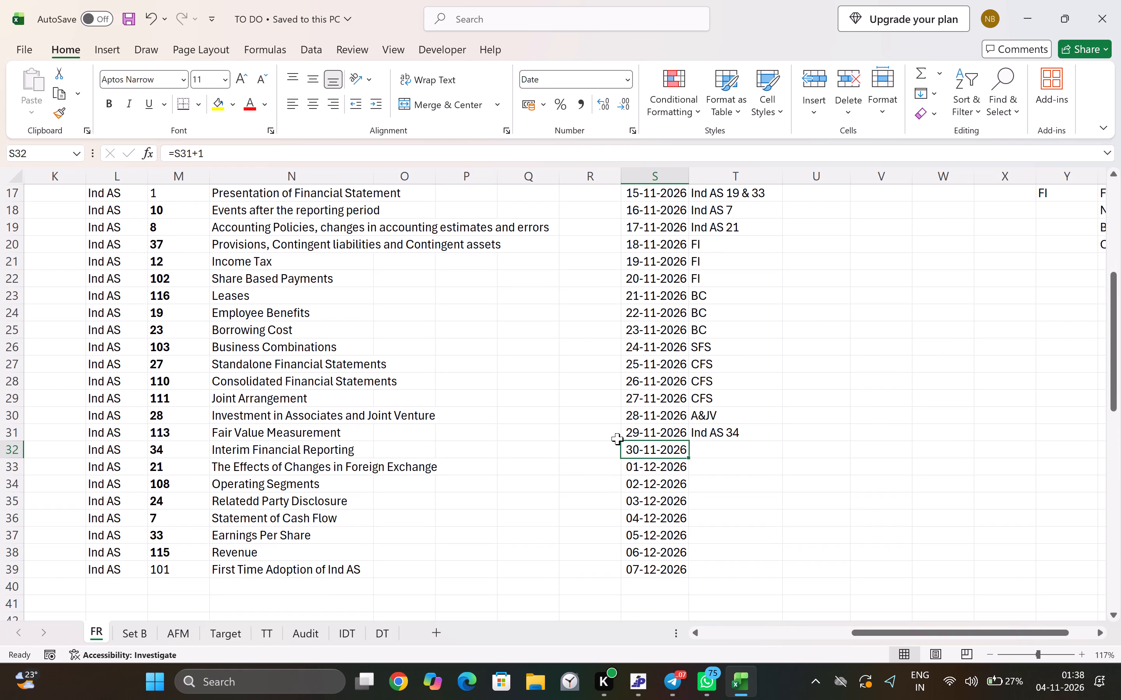
# Save the TO DO workbook with the rescheduled FR Revision plan.
pyautogui.hotkey('ctrl', 's')
# Look through the workbook's sheets from FR as far as Audit and back to the AFM sheet.
pyautogui.hotkey('ctrl', 'pagedown')
pyautogui.hotkey('ctrl', 'pagedown')
pyautogui.hotkey('ctrl', 'pagedown')
pyautogui.hotkey('ctrl', 'pagedown')
pyautogui.hotkey('ctrl', 'pagedown')
pyautogui.hotkey('ctrl', 'pageup')
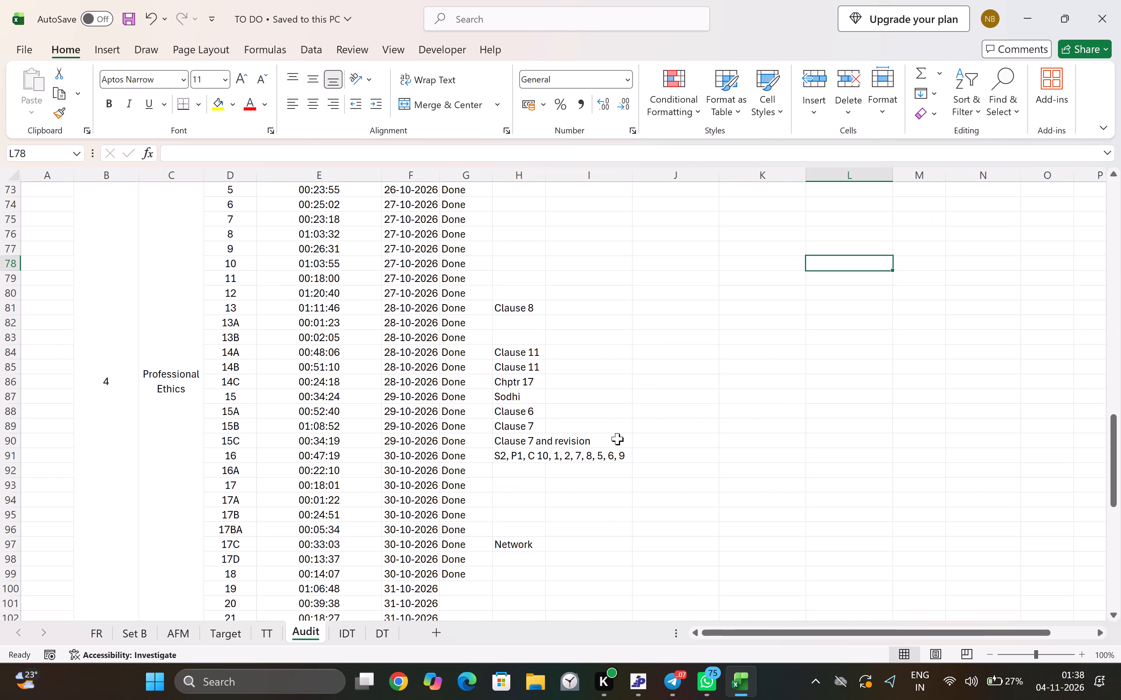
pyautogui.hotkey('ctrl', 'pageup')
pyautogui.hotkey('ctrl', 'pageup')
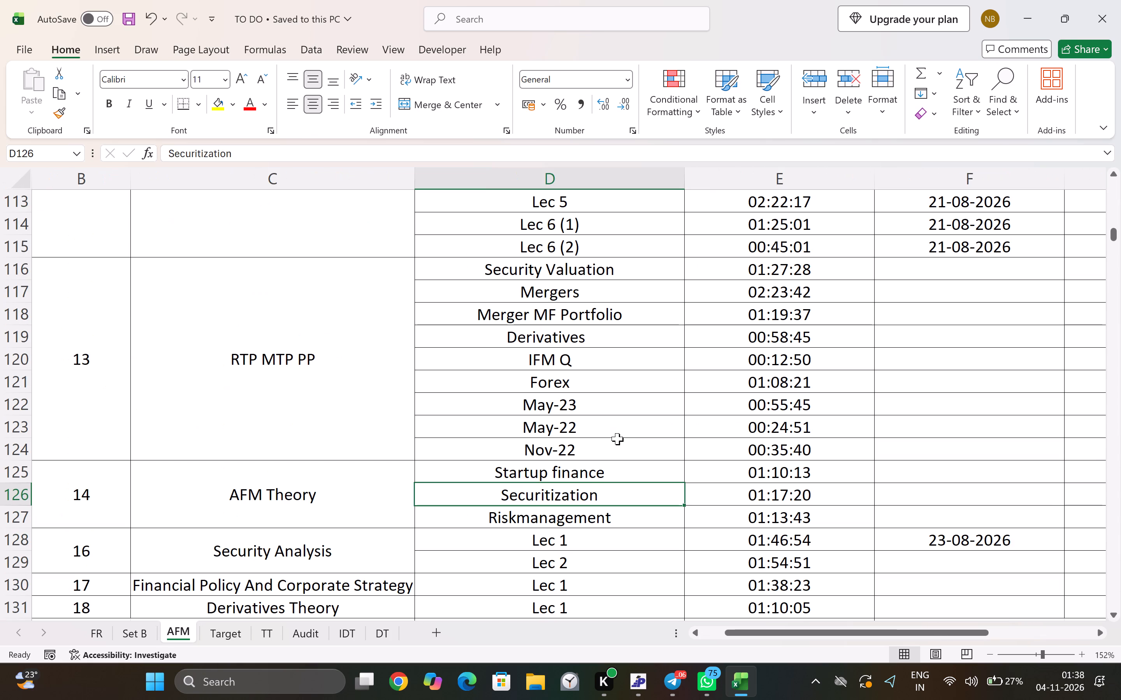
# Save the TO DO workbook again with the AFM sheet open.
pyautogui.hotkey('ctrl', 's')
pyautogui.hotkey('ctrl', 's')
pyautogui.hotkey('ctrl', 's')
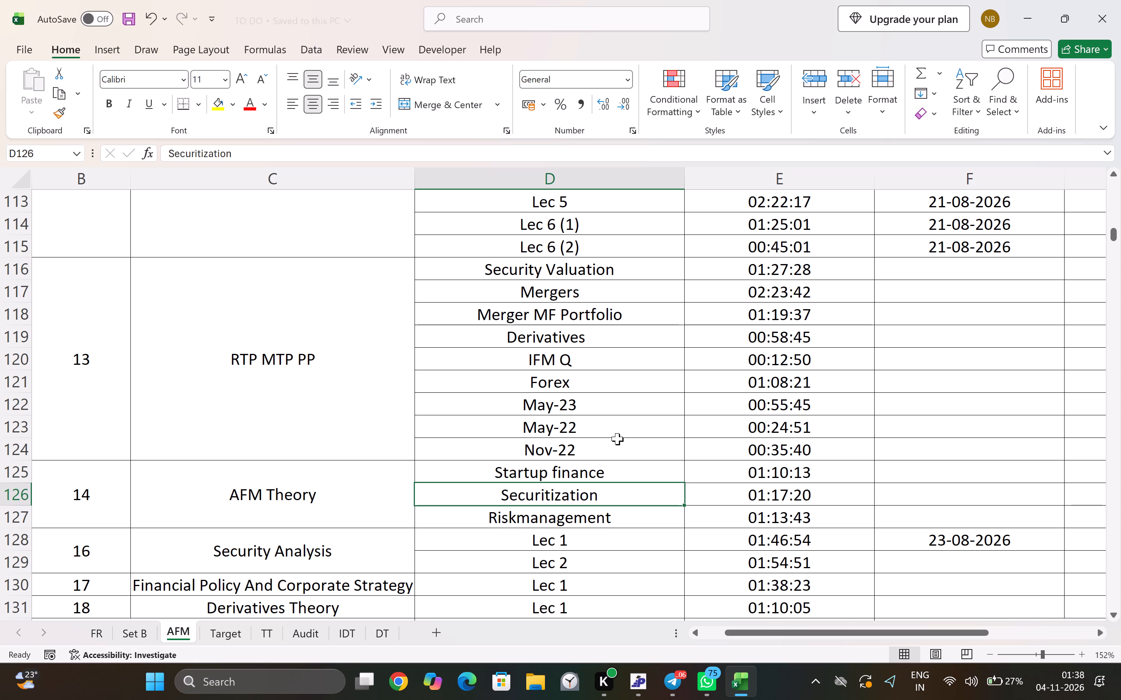
# Switch from the workbook to BB Virtuals Prep.
pyautogui.hotkey('alt', 'Tab')
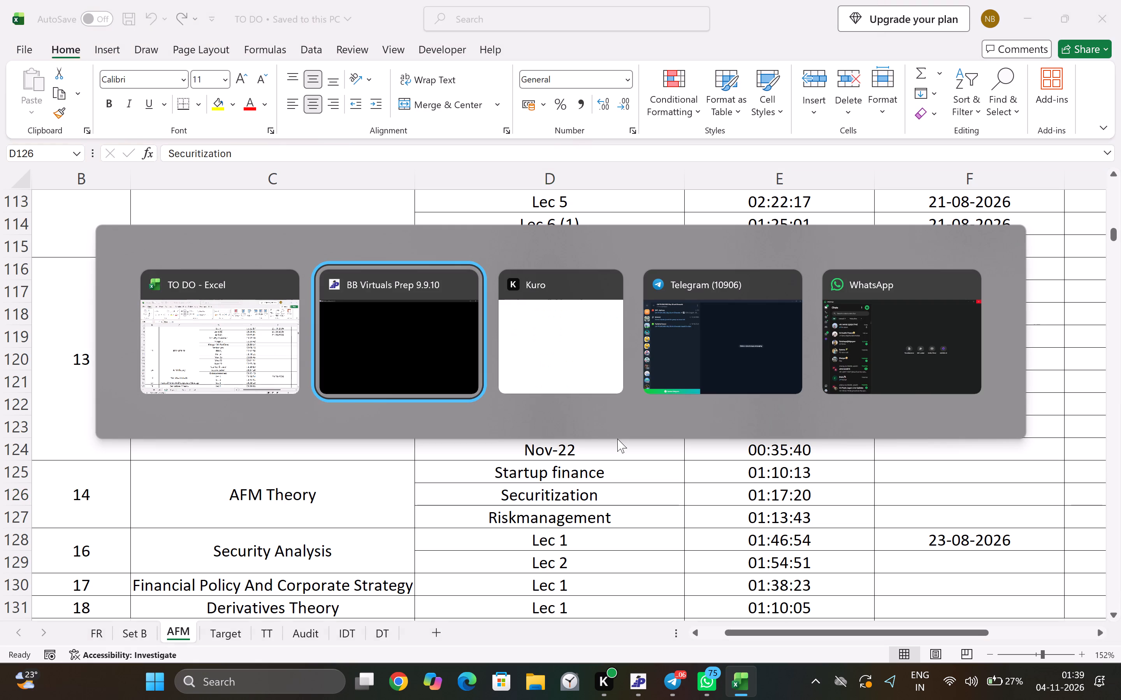
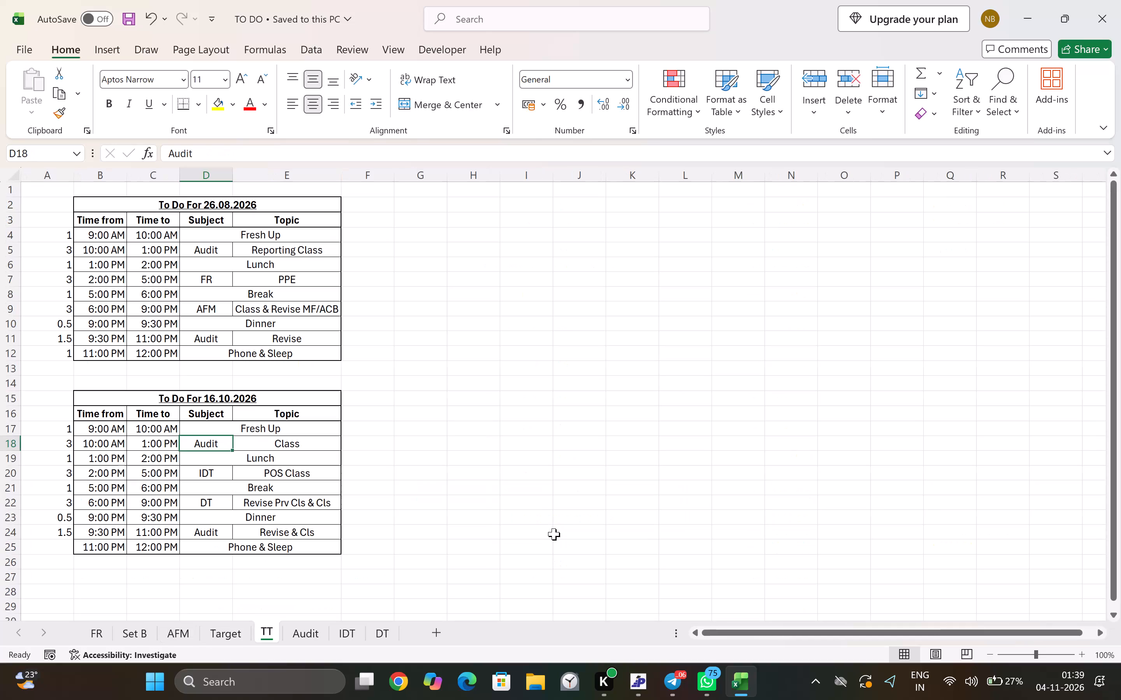
# On the Set B sheet, change the SET A class deadline to end of Nov.
pyautogui.hotkey('ctrl', 'pagedown')
pyautogui.hotkey('ctrl', 'pagedown')
pyautogui.hotkey('ctrl', 'pagedown')
pyautogui.hotkey('ctrl', 'pagedown')
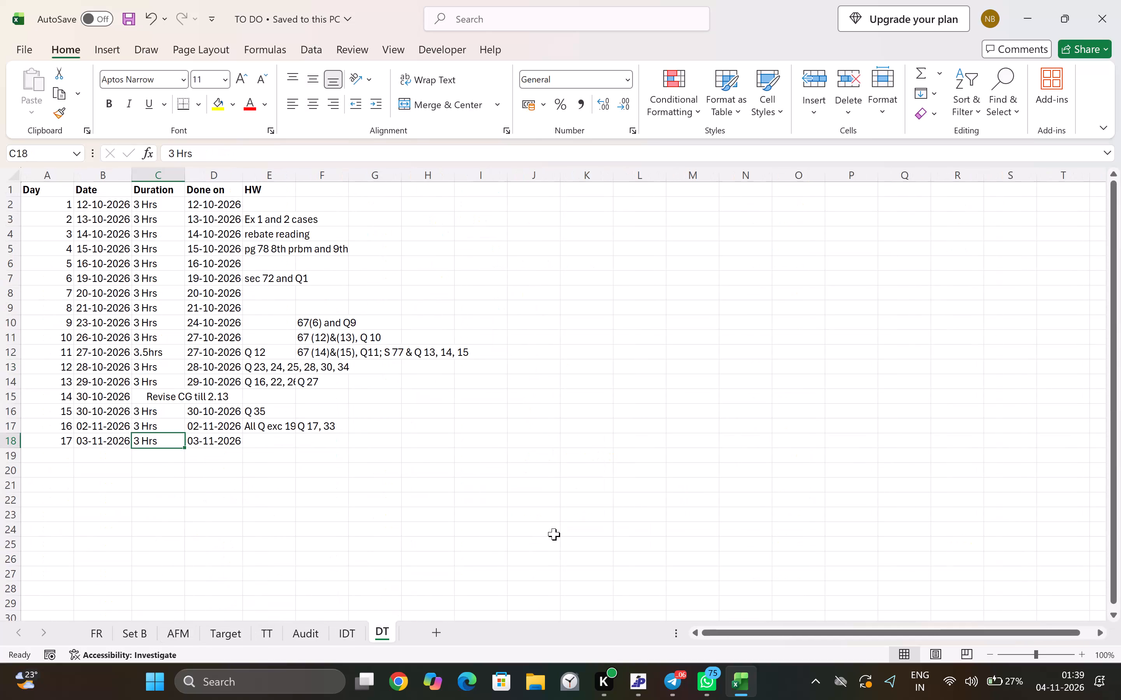
pyautogui.click(155, 639)
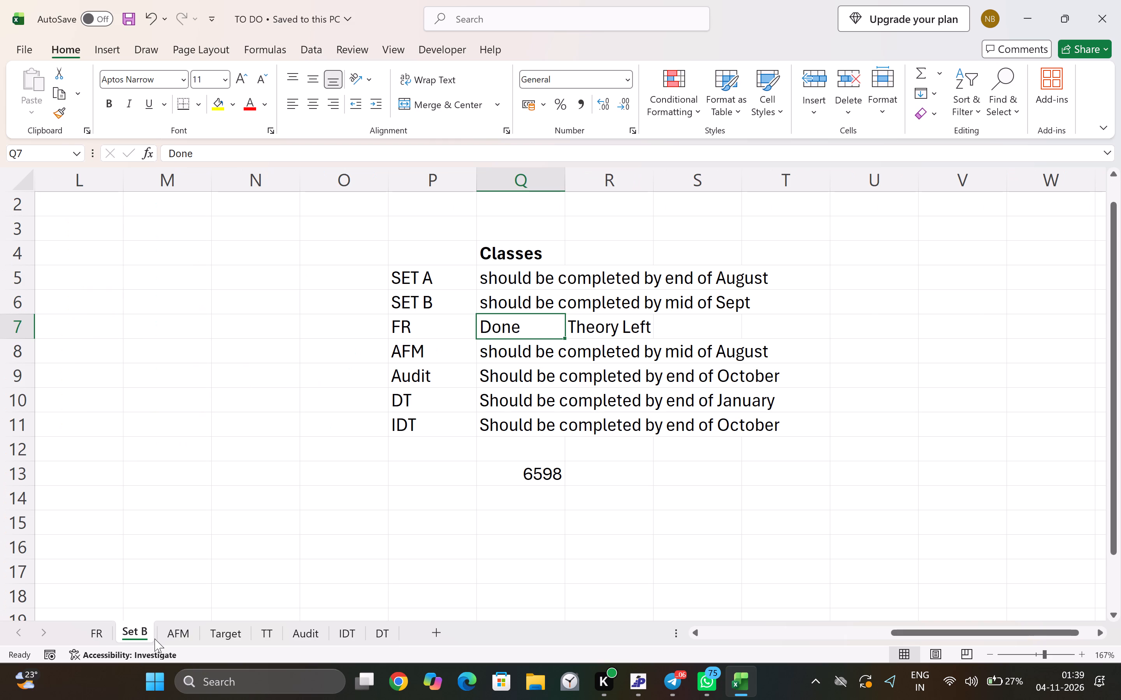
pyautogui.press('Up')
pyautogui.press('Up')
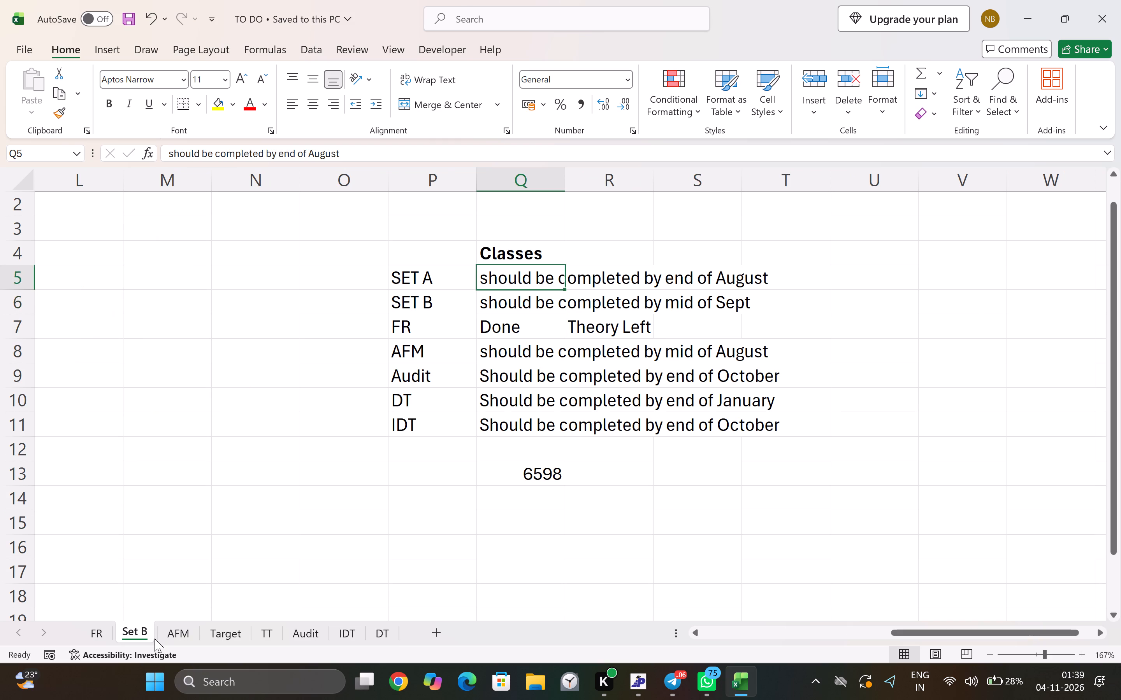
pyautogui.press('F2')
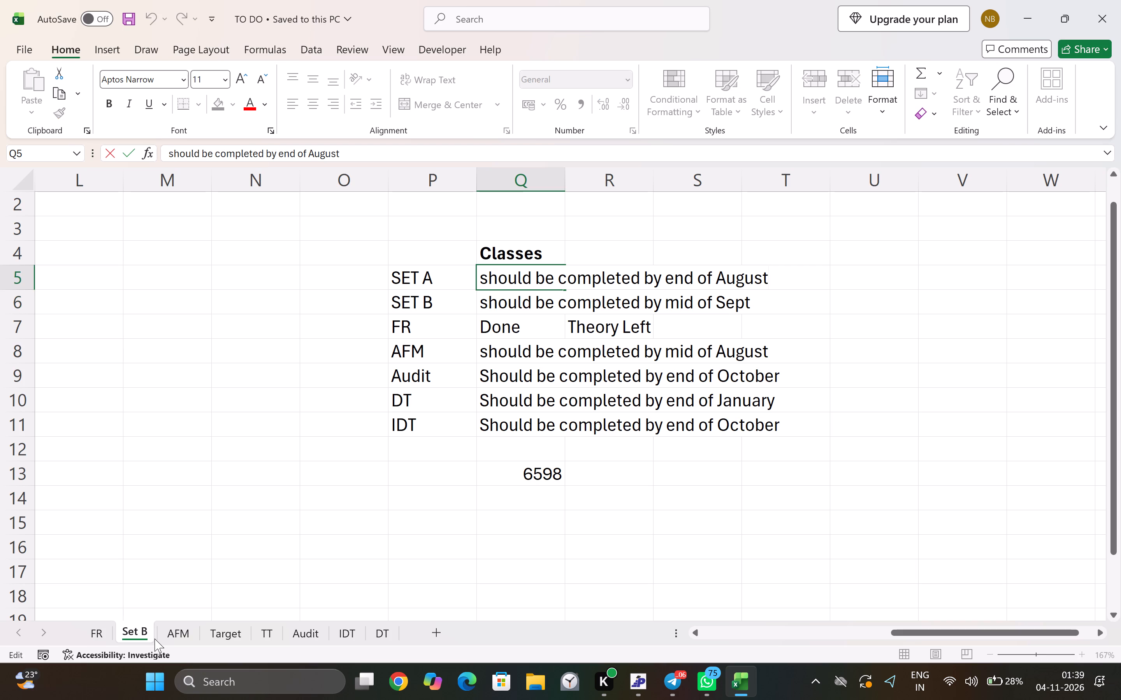
pyautogui.hotkey('ctrl', 'shift', 'Left')
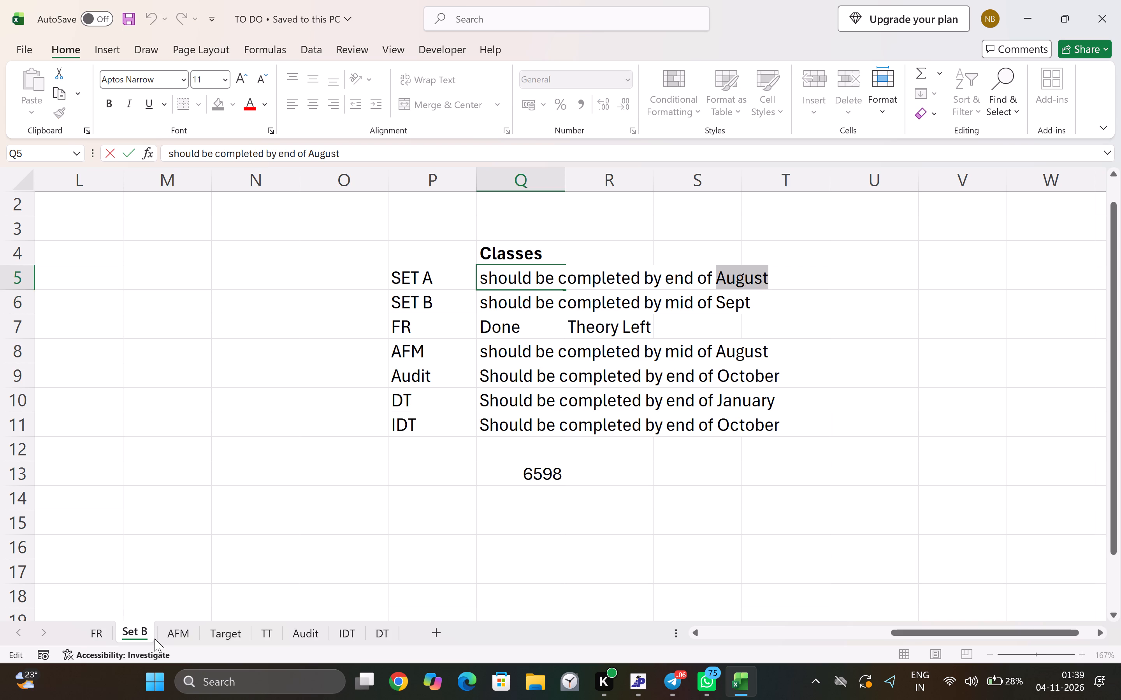
pyautogui.write('NOv')
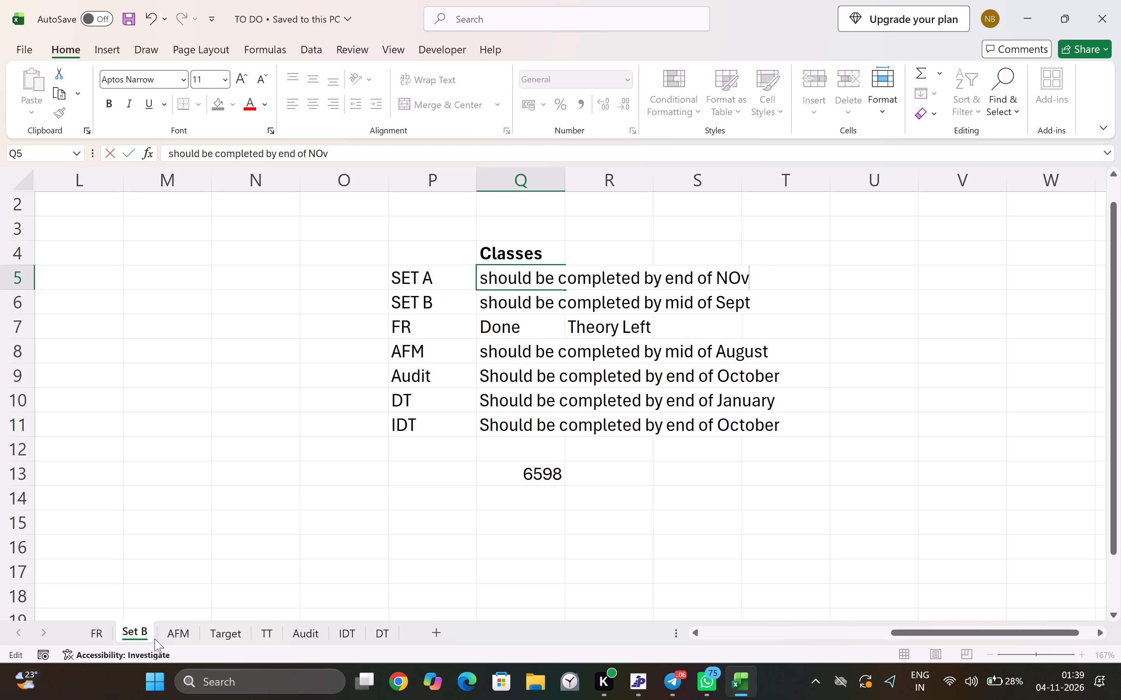
pyautogui.press('Return')
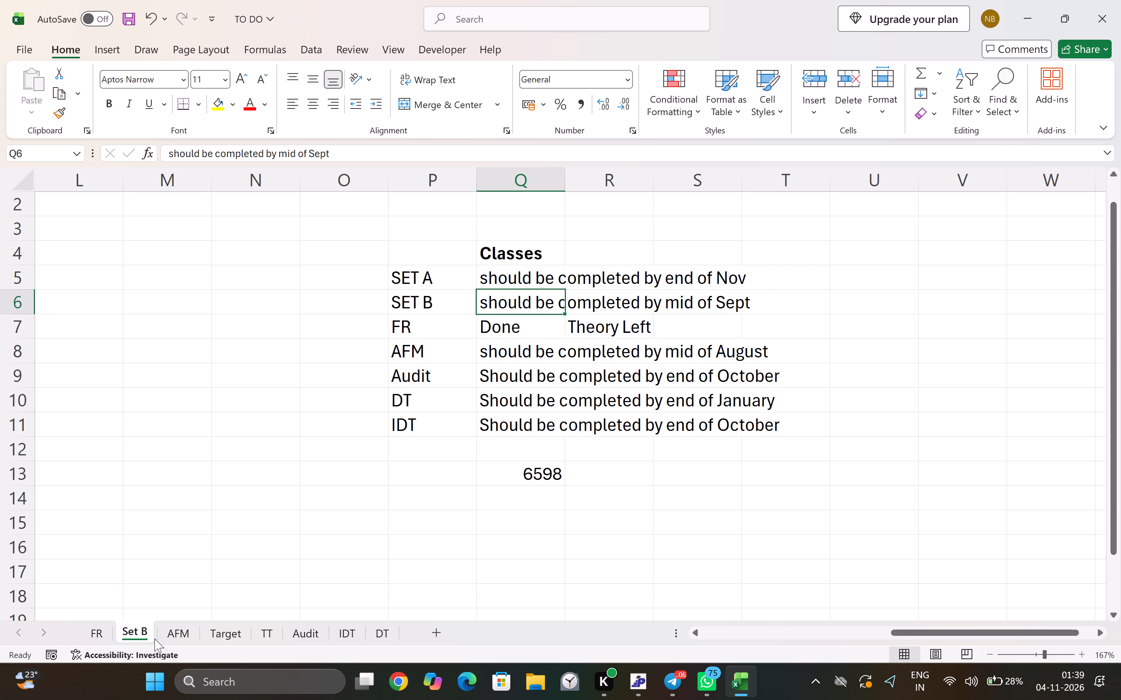
# Change the SET B class deadline to "should be completed by end of Dec".
pyautogui.press('F2')
pyautogui.press('Return')
pyautogui.press('Up')
pyautogui.hotkey('ctrl', 'd')
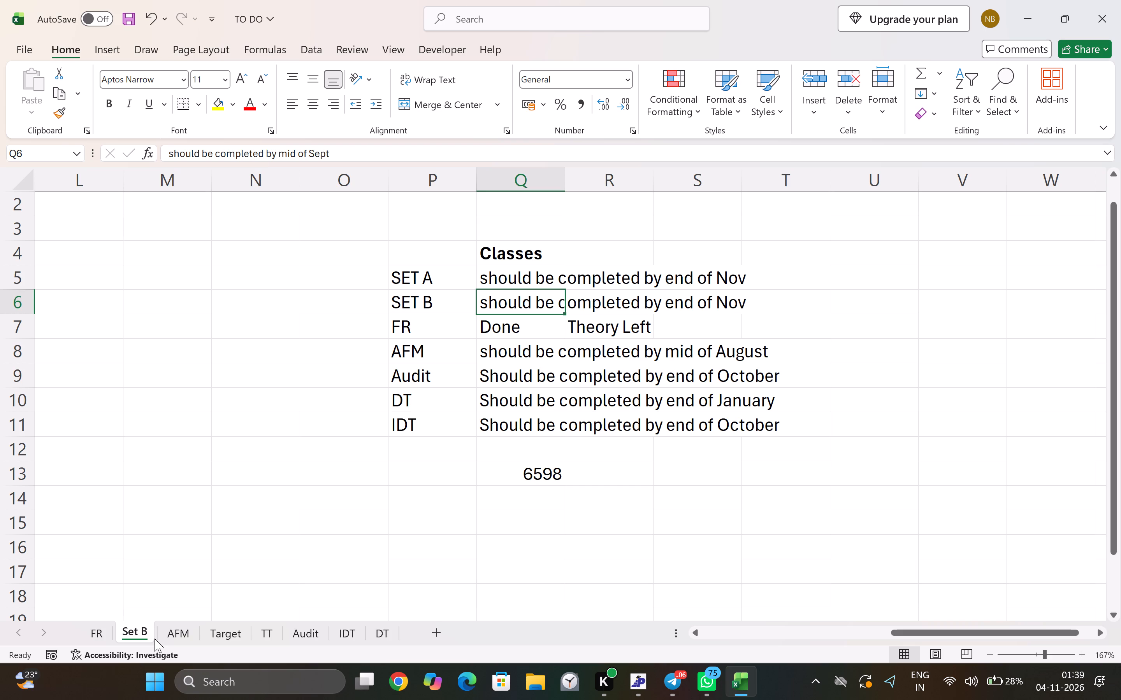
pyautogui.press('Up')
pyautogui.press('Down')
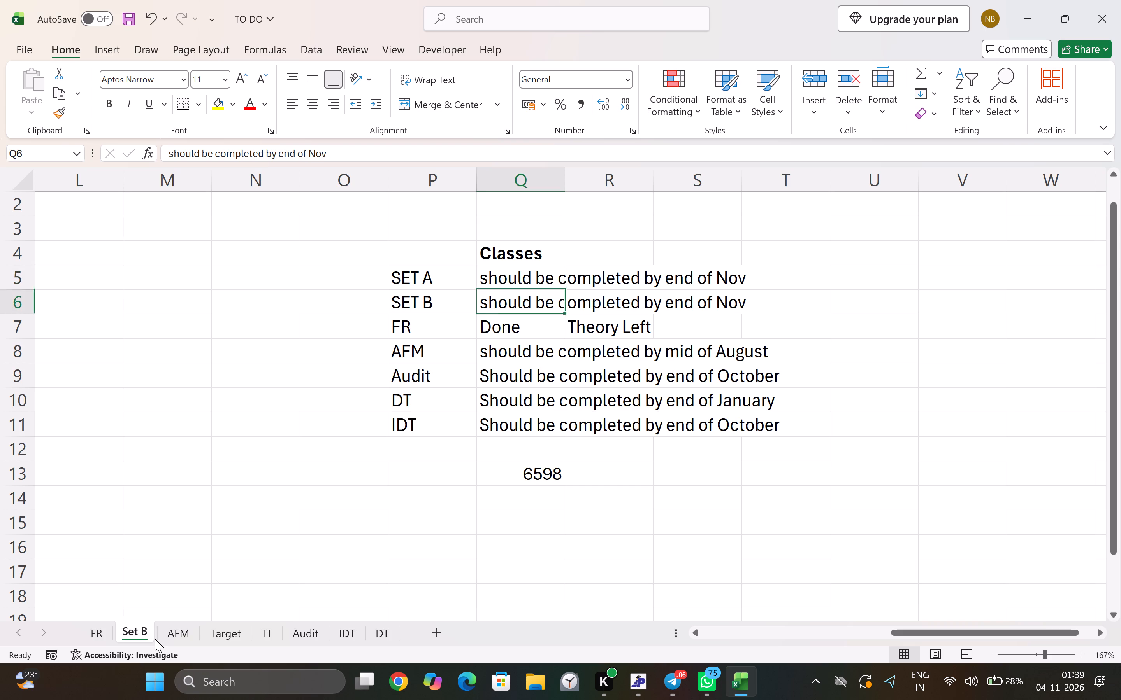
pyautogui.press('Down')
pyautogui.press('Up')
pyautogui.press('F2')
pyautogui.hotkey('shift', 'Left')
pyautogui.hotkey('shift', 'Left')
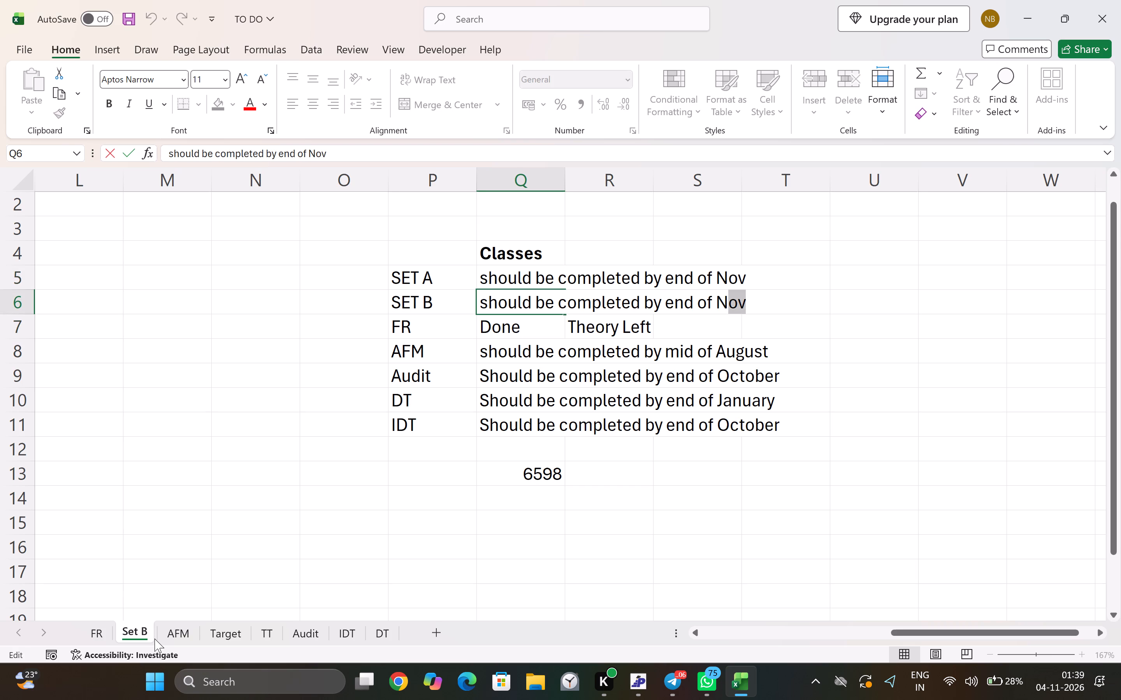
pyautogui.hotkey('shift', 'Left')
pyautogui.write('Dec')
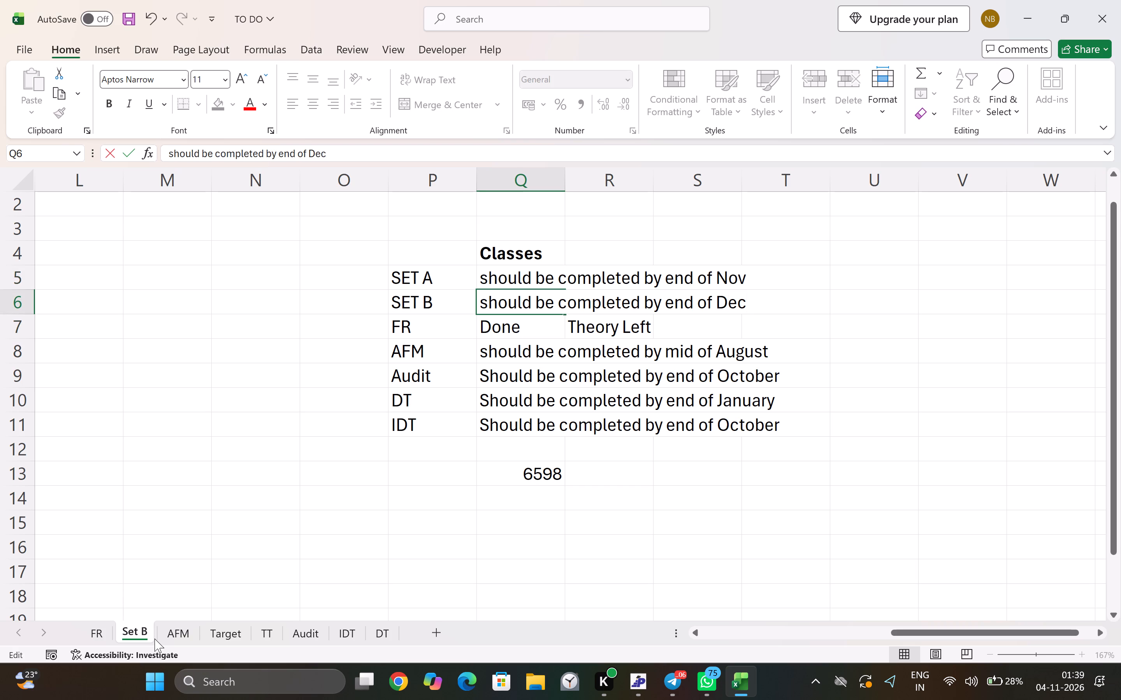
pyautogui.press('Return')
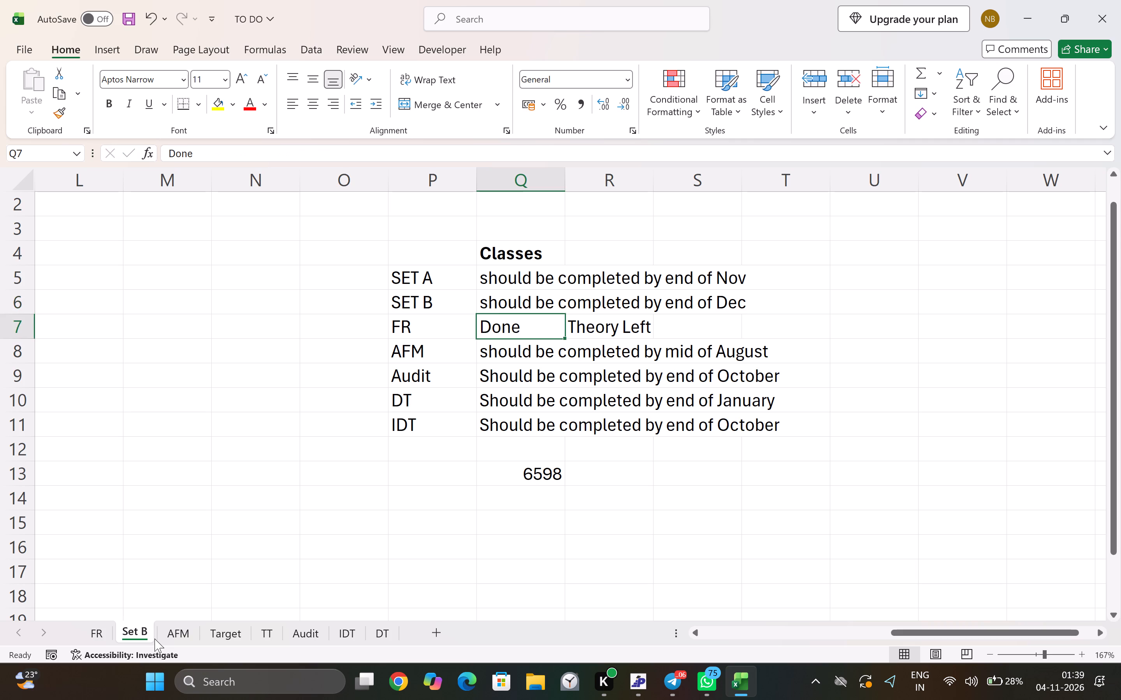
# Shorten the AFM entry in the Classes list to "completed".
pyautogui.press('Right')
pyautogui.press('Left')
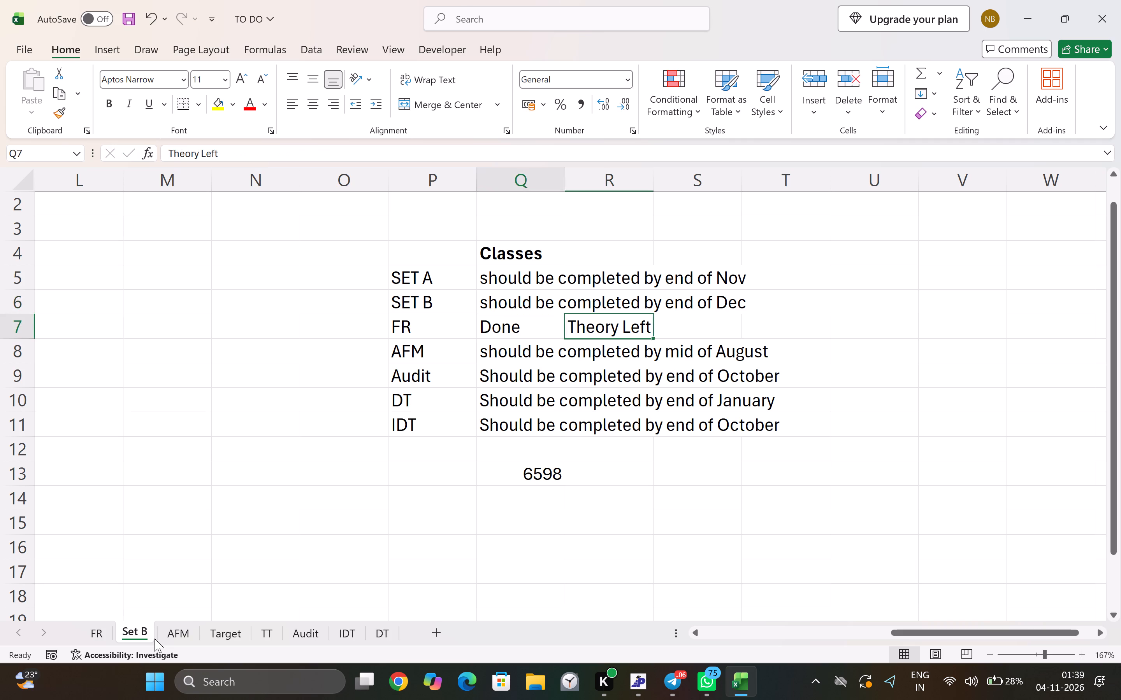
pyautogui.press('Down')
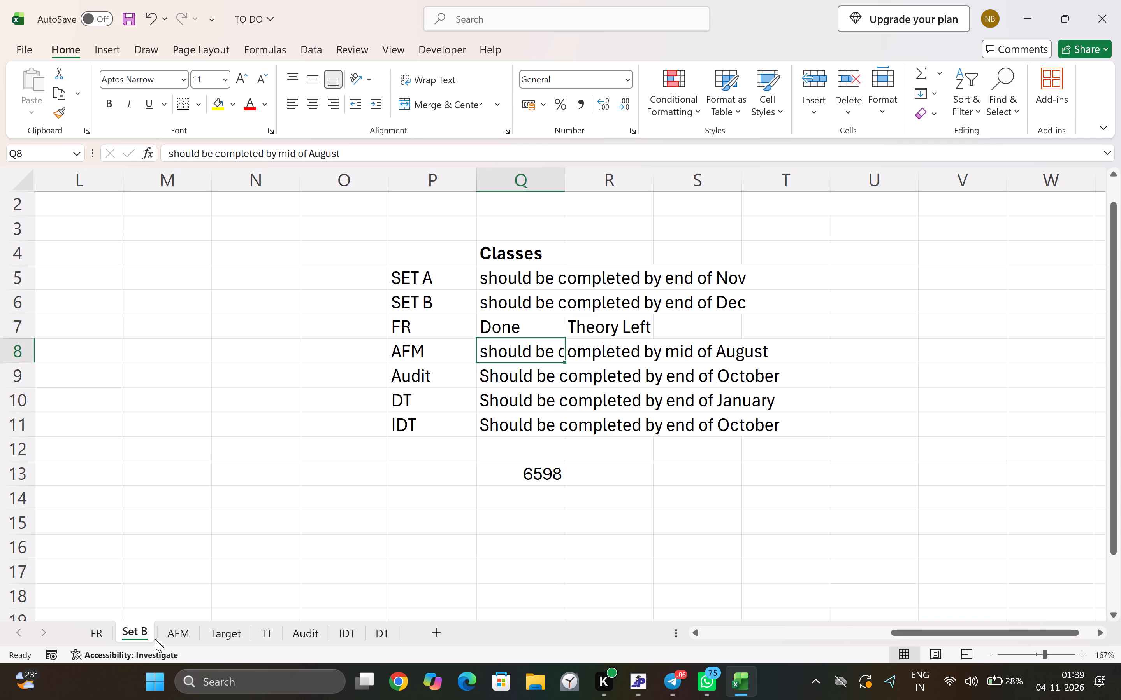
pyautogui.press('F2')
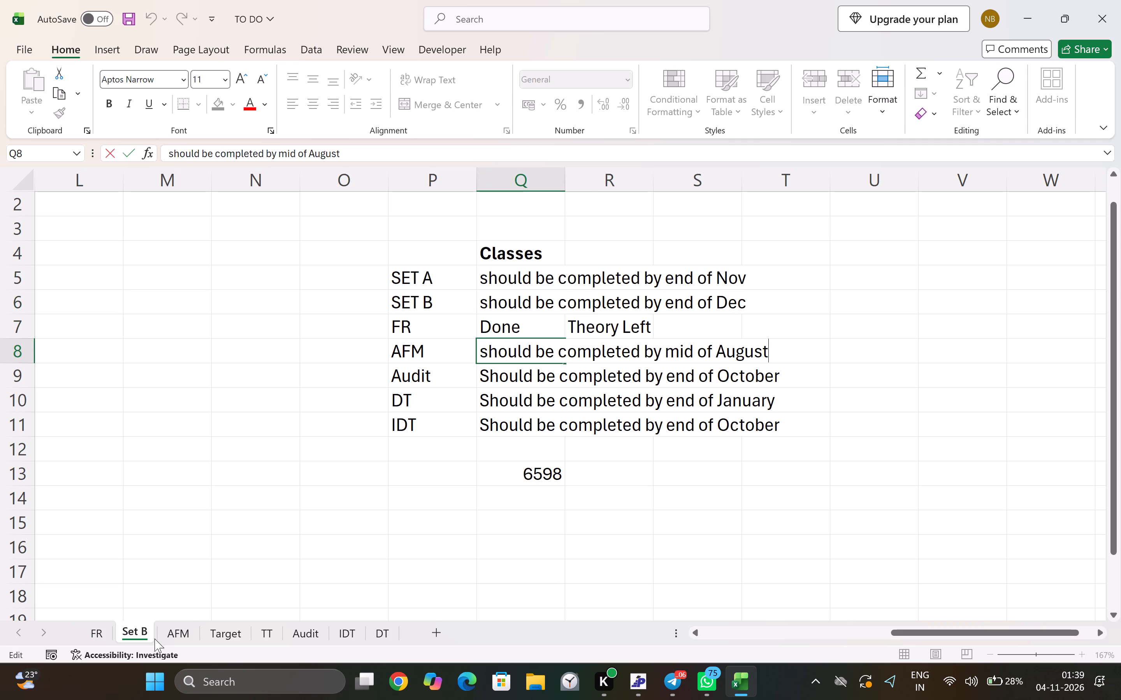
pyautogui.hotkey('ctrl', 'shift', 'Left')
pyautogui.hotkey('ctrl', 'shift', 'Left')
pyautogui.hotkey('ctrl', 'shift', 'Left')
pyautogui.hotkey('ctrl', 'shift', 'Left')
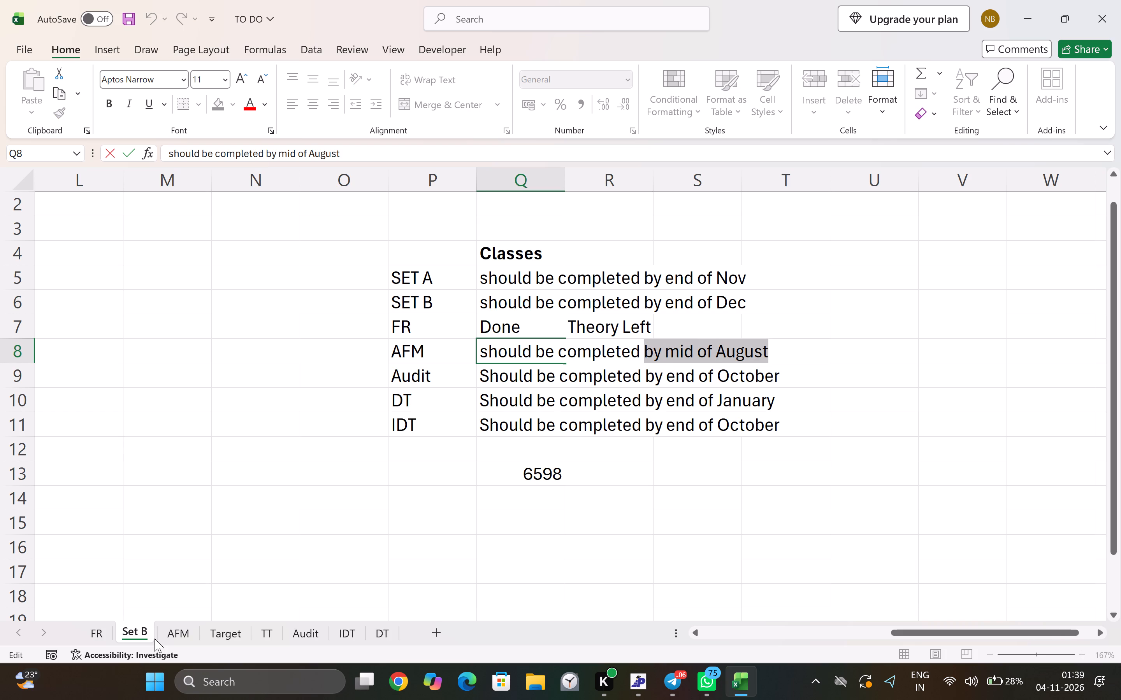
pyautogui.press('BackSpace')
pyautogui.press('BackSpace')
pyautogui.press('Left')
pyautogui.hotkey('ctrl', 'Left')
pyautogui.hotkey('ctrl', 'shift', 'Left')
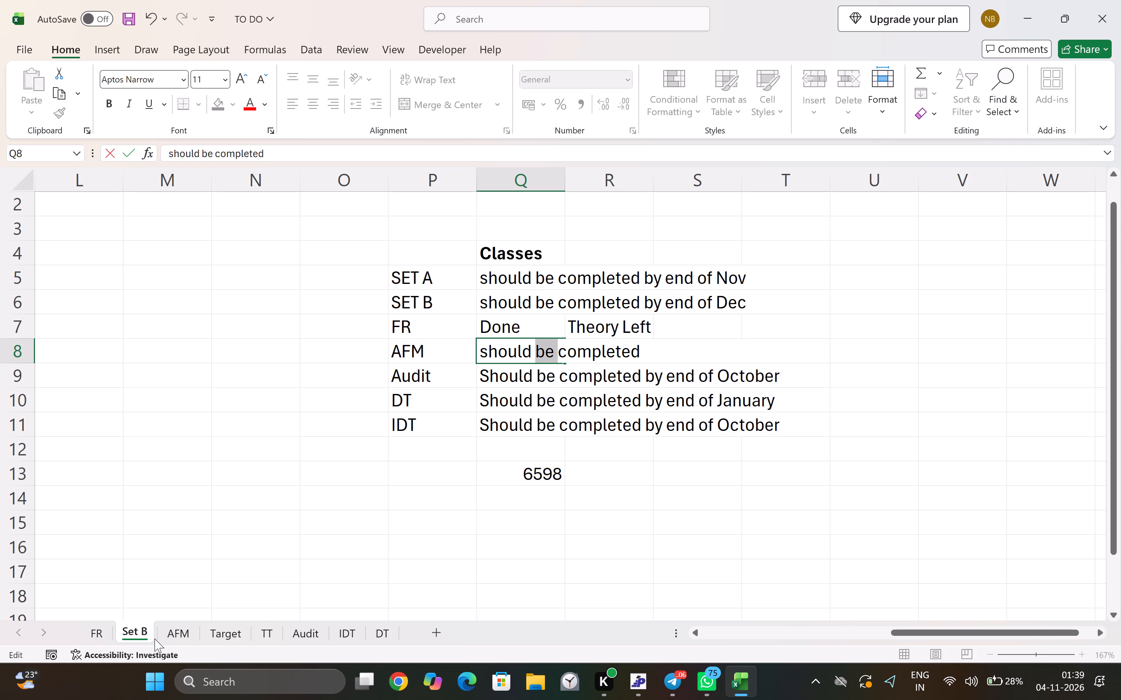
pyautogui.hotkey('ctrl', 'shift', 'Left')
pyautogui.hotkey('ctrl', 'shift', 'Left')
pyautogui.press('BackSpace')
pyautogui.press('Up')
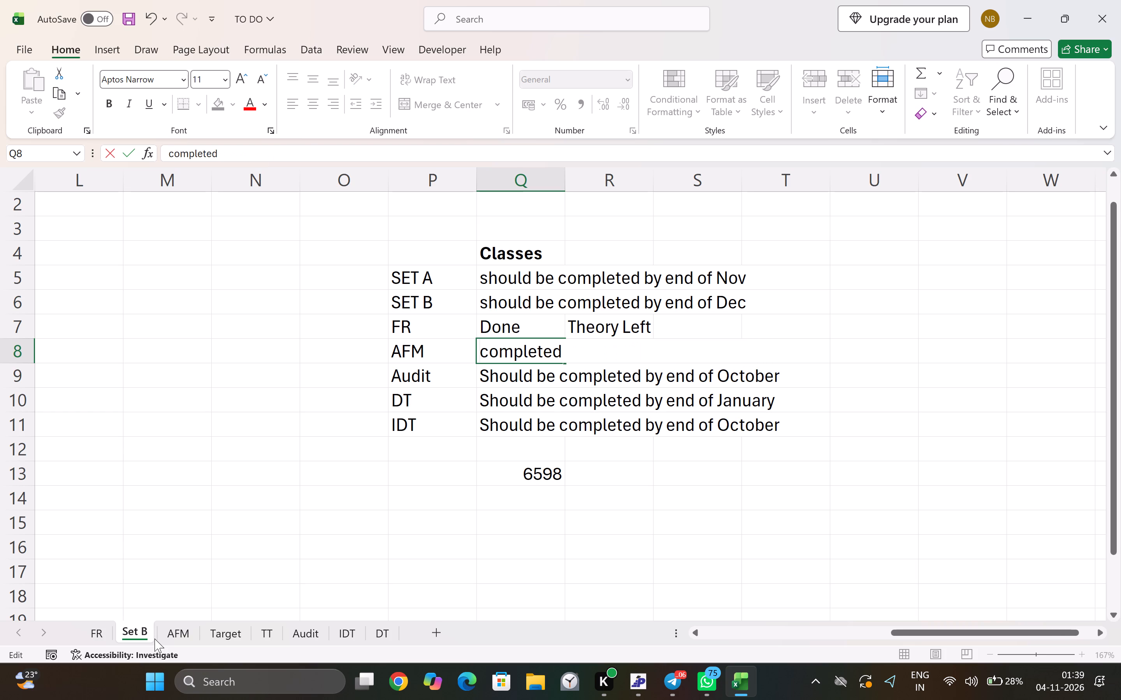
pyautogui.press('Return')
# Fill the AFM row of the Classes list from the FR row with Done and Theory Left.
pyautogui.press('Up')
pyautogui.hotkey('ctrl', 'd')
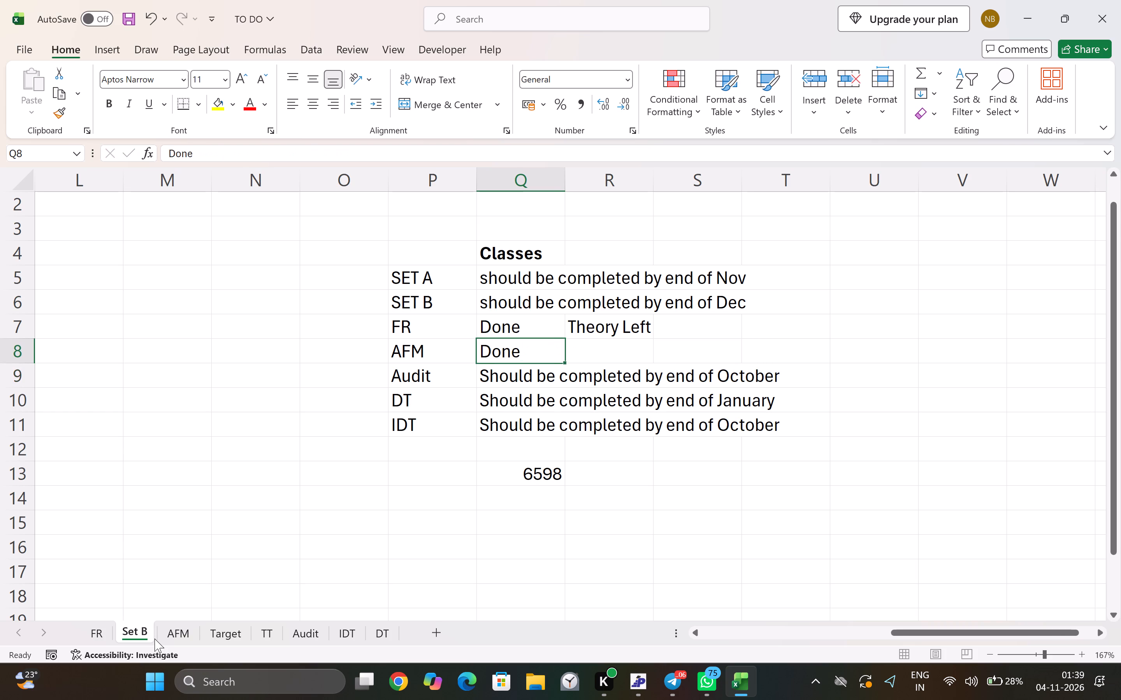
pyautogui.press('Right')
pyautogui.hotkey('ctrl', 'd')
# Copy the DT deadline into the Audit row so that it reads end of January.
pyautogui.press('Left')
pyautogui.press('Down')
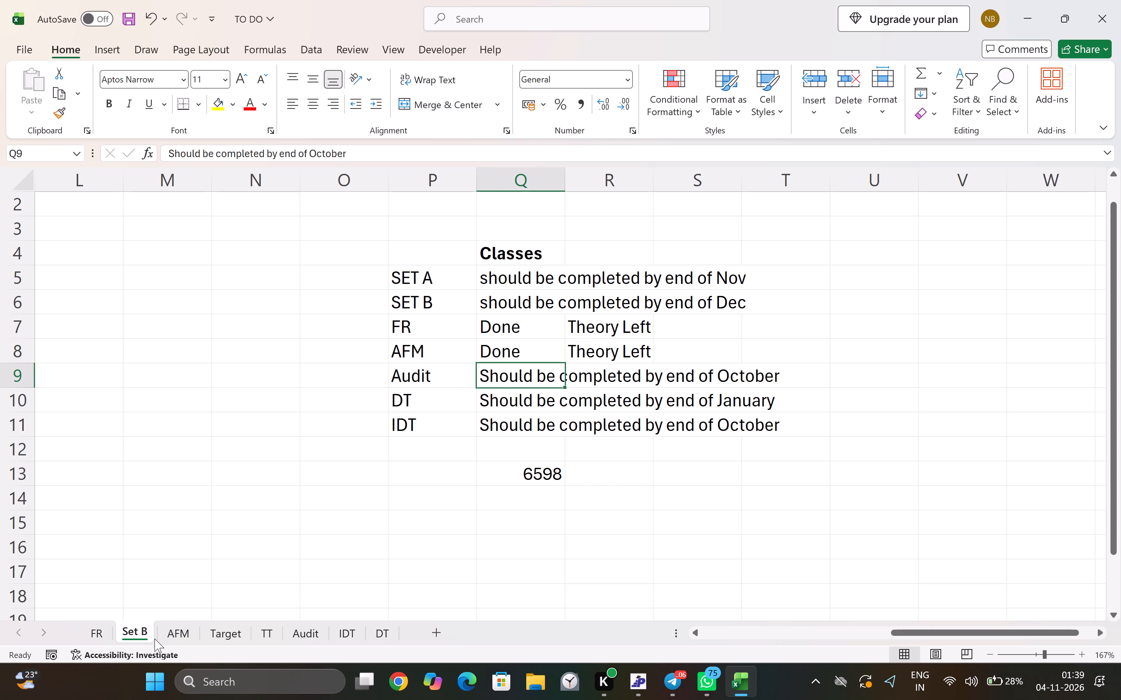
pyautogui.press('F2')
pyautogui.hotkey('shift', 'Left')
pyautogui.press('Return')
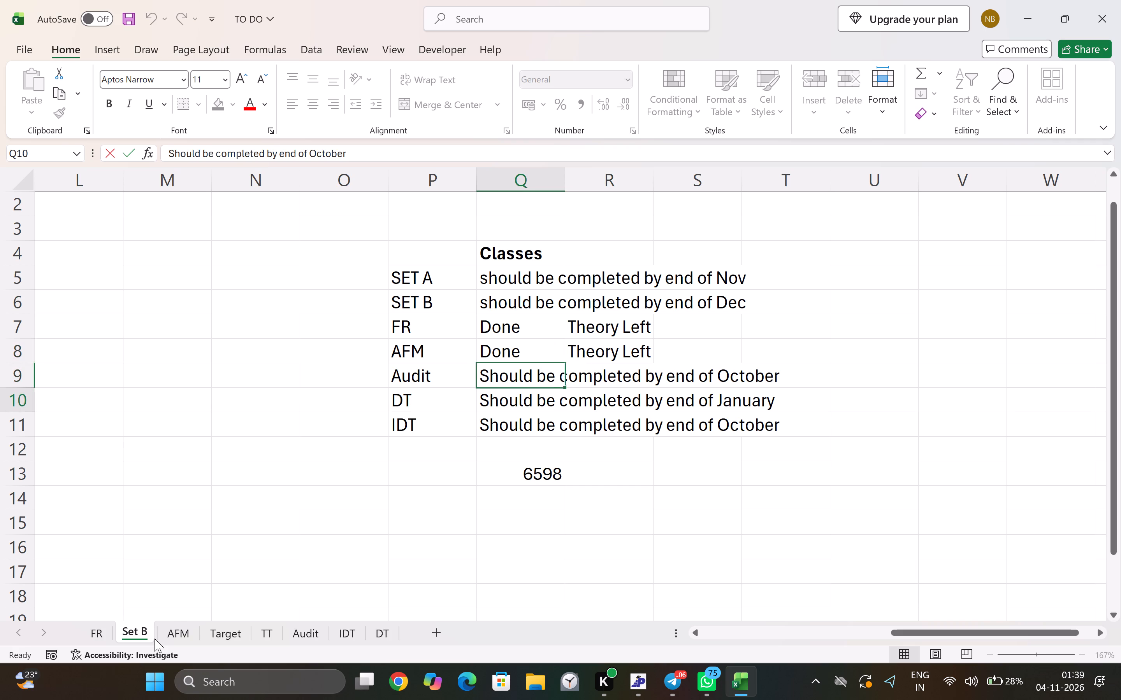
pyautogui.hotkey('ctrl', 'c')
pyautogui.press('Up')
pyautogui.press('Return')
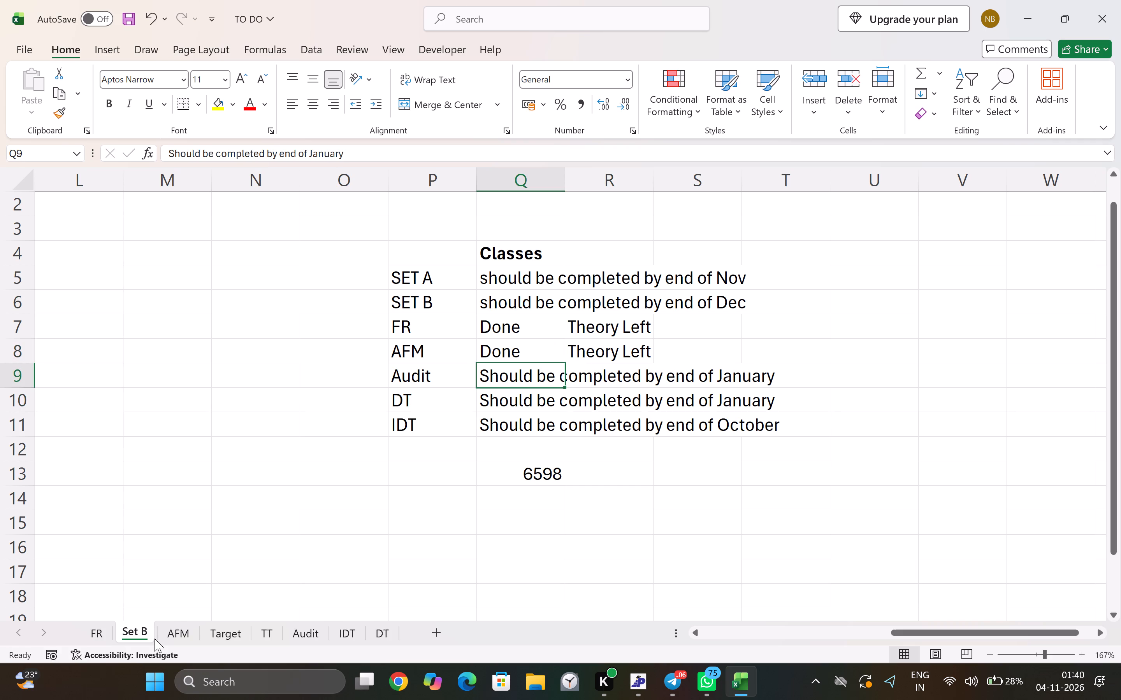
# Change the IDT class deadline to "Should be completed by end of Nov".
pyautogui.press('Down')
pyautogui.press('Down')
pyautogui.press('F2')
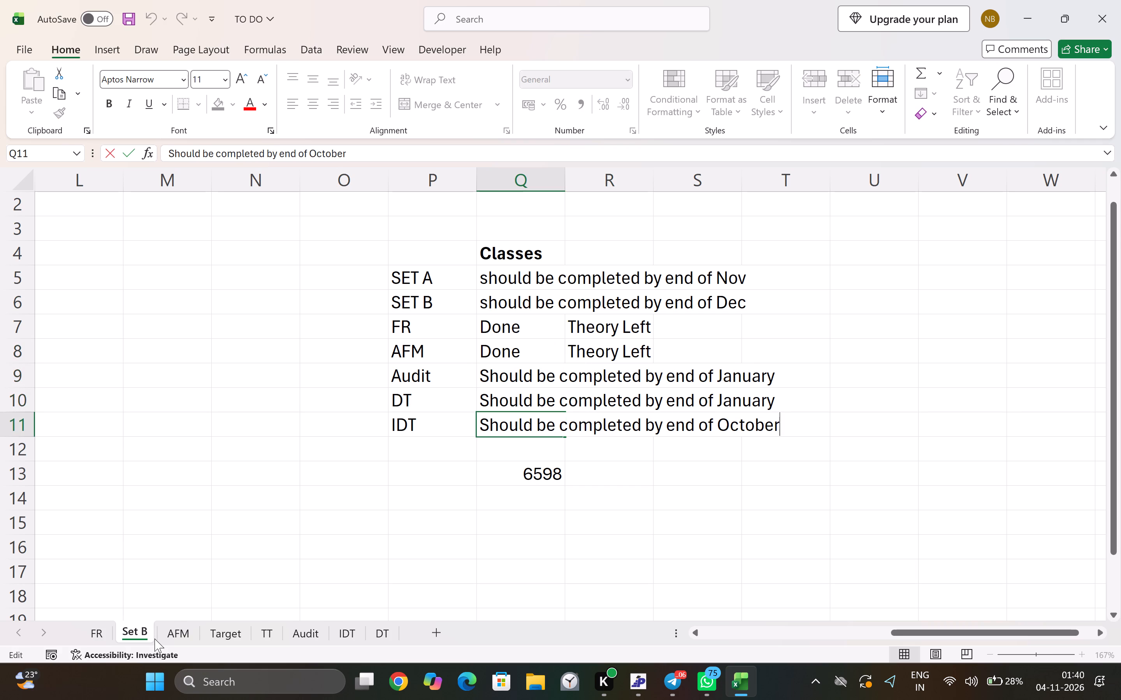
pyautogui.hotkey('ctrl', 'shift', 'Left')
pyautogui.write('NOv')
pyautogui.press('Return')
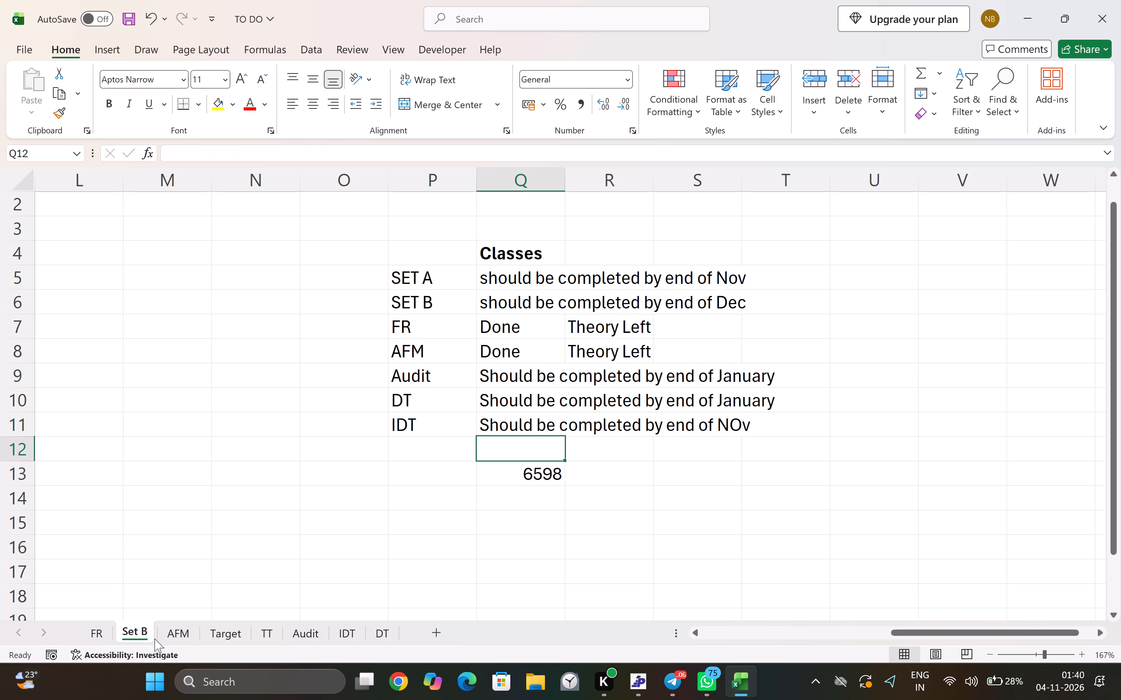
pyautogui.press('Up')
pyautogui.press('F2')
pyautogui.press('Left')
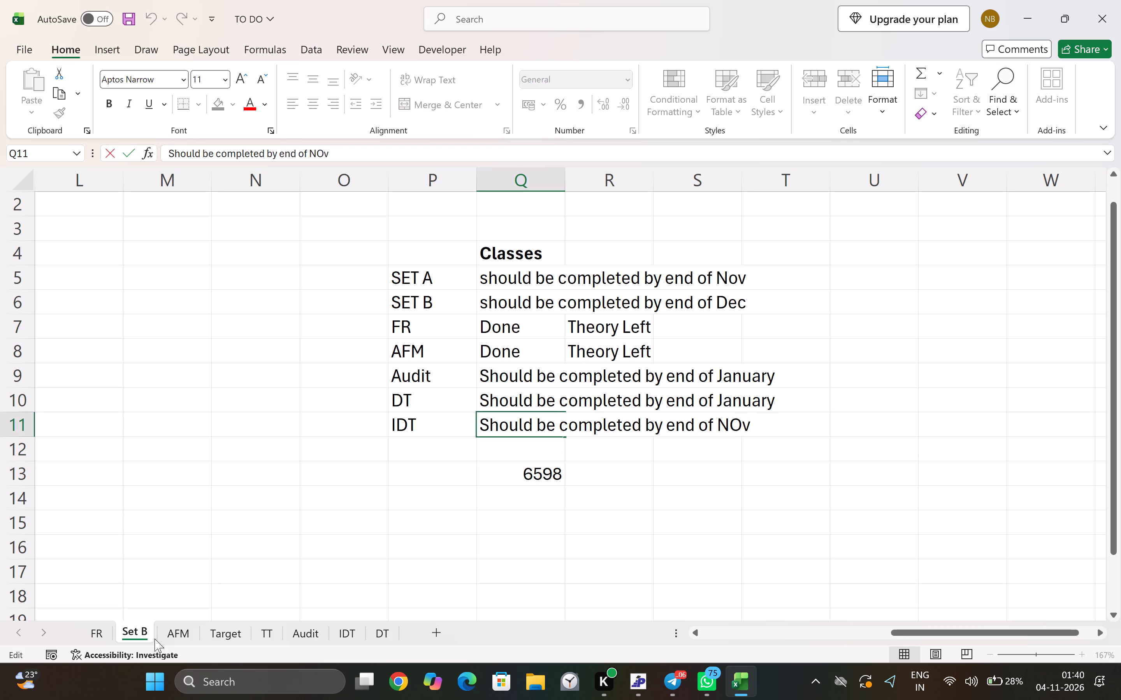
pyautogui.press('BackSpace')
pyautogui.press('o')
pyautogui.press('Return')
# Delete the leftover sum in Q13 below the Classes list and save the workbook.
pyautogui.press('Return')
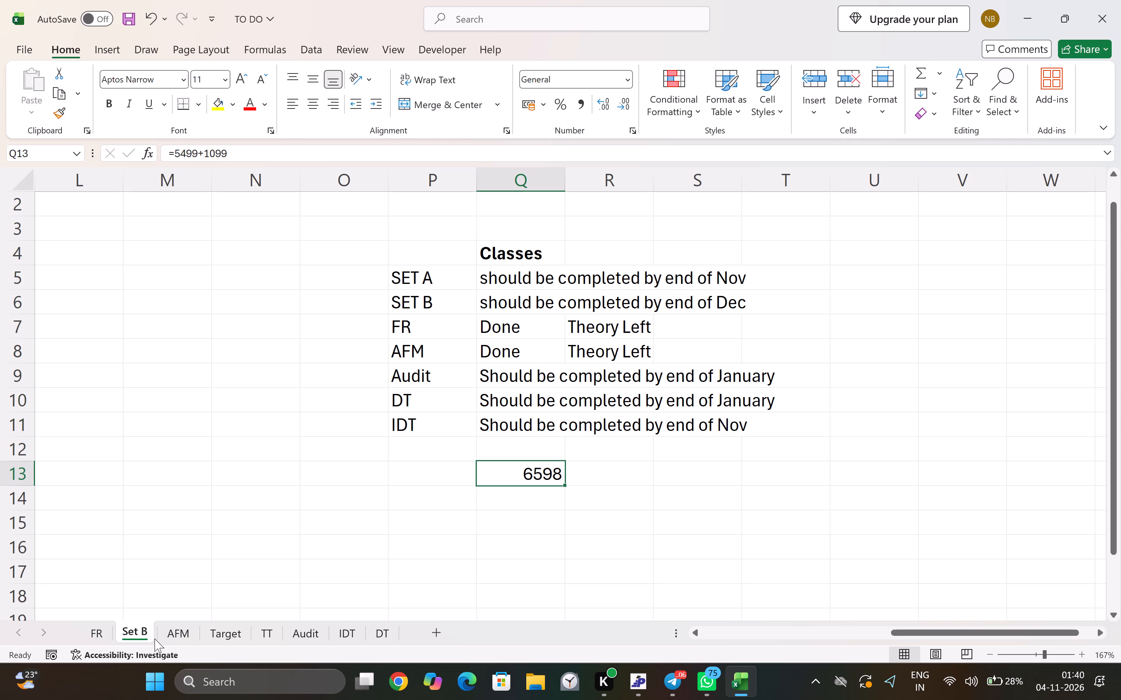
pyautogui.press('F2')
pyautogui.press('Return')
pyautogui.press('Up')
pyautogui.press('Delete')
pyautogui.hotkey('ctrl', 's')
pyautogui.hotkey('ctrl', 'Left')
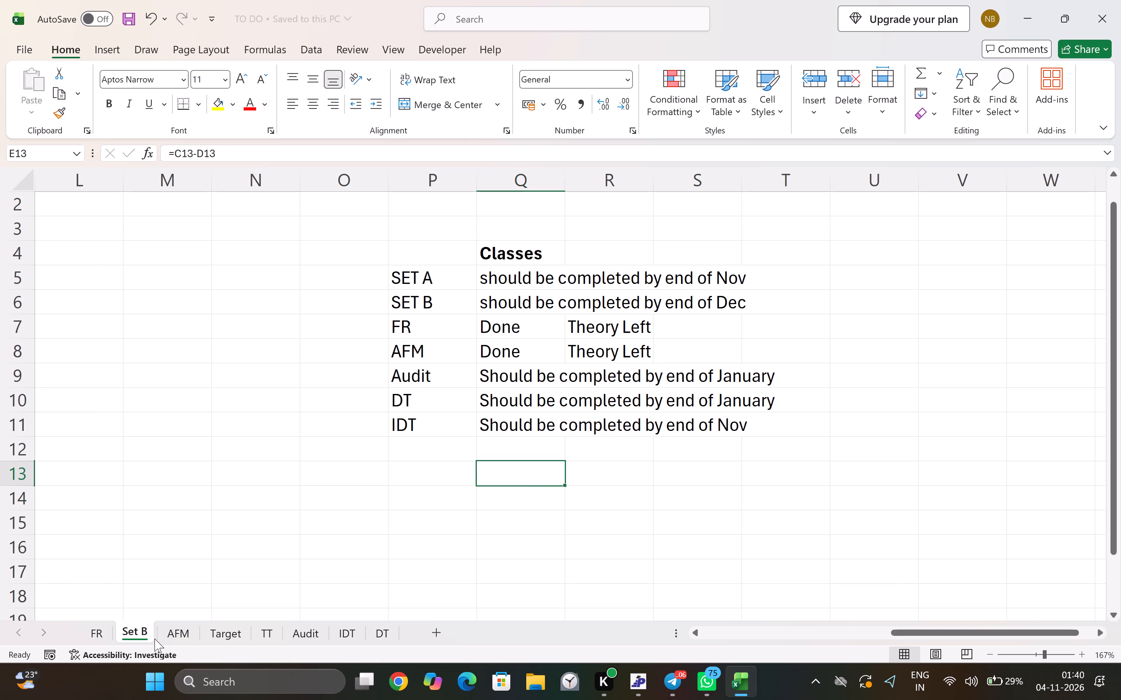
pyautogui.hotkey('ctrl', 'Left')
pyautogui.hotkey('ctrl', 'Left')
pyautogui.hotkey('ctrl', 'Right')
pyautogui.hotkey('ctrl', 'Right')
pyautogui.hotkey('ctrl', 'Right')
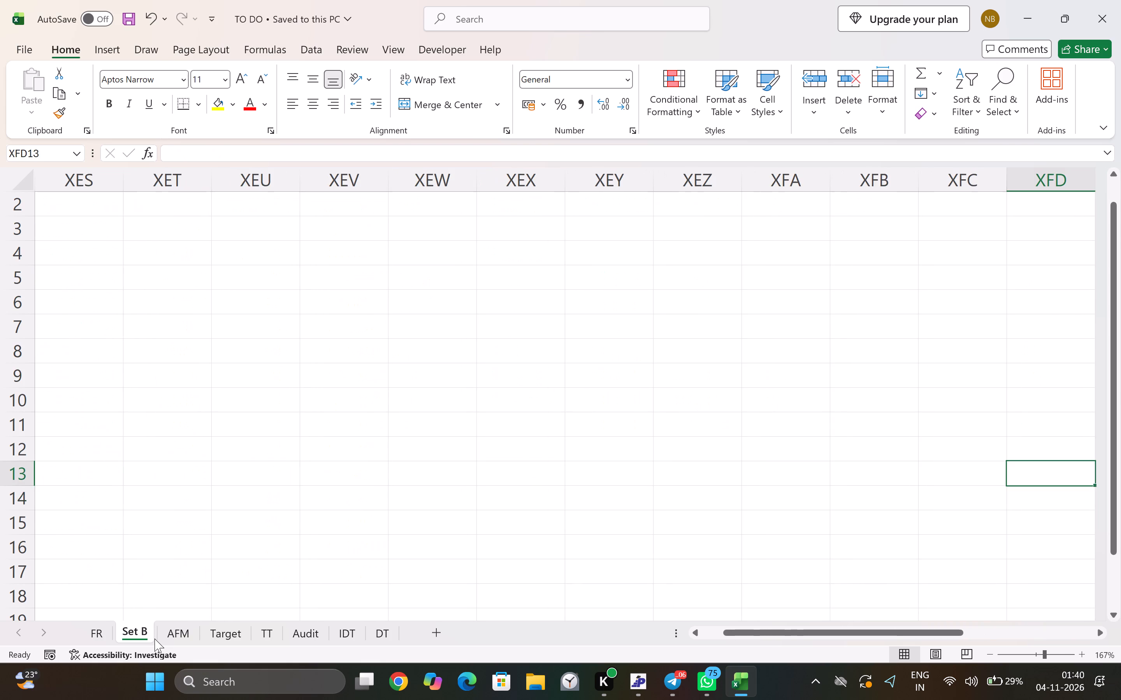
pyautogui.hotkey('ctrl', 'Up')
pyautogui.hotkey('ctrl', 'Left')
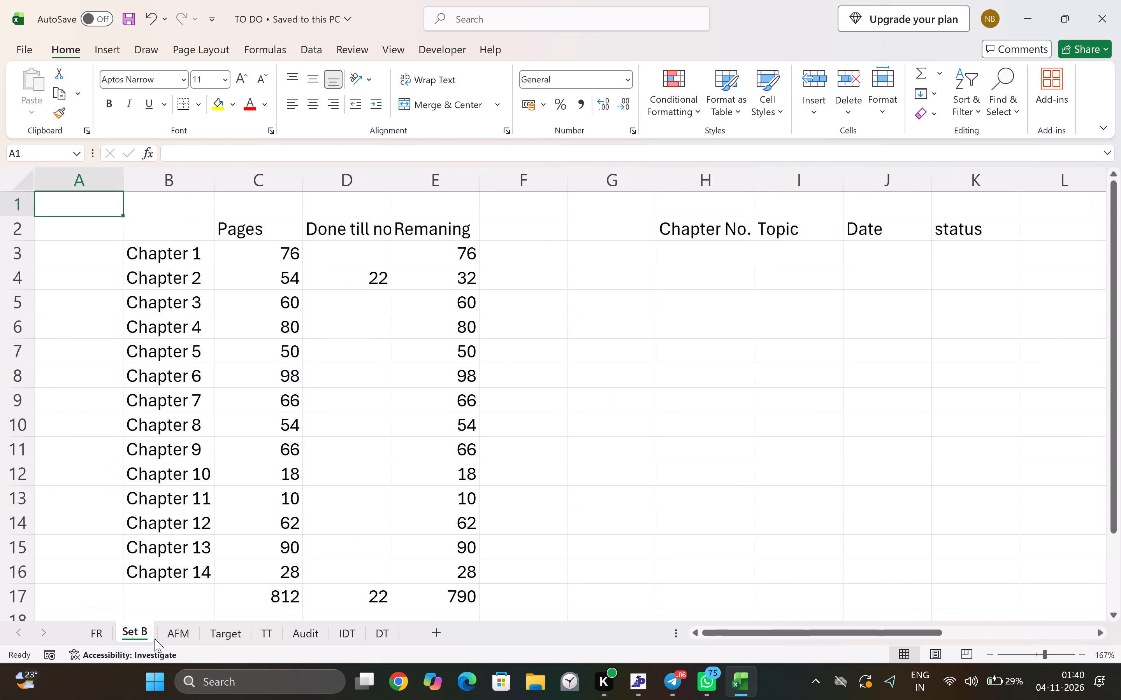
# Save the TO DO workbook again.
pyautogui.hotkey('ctrl', 's')
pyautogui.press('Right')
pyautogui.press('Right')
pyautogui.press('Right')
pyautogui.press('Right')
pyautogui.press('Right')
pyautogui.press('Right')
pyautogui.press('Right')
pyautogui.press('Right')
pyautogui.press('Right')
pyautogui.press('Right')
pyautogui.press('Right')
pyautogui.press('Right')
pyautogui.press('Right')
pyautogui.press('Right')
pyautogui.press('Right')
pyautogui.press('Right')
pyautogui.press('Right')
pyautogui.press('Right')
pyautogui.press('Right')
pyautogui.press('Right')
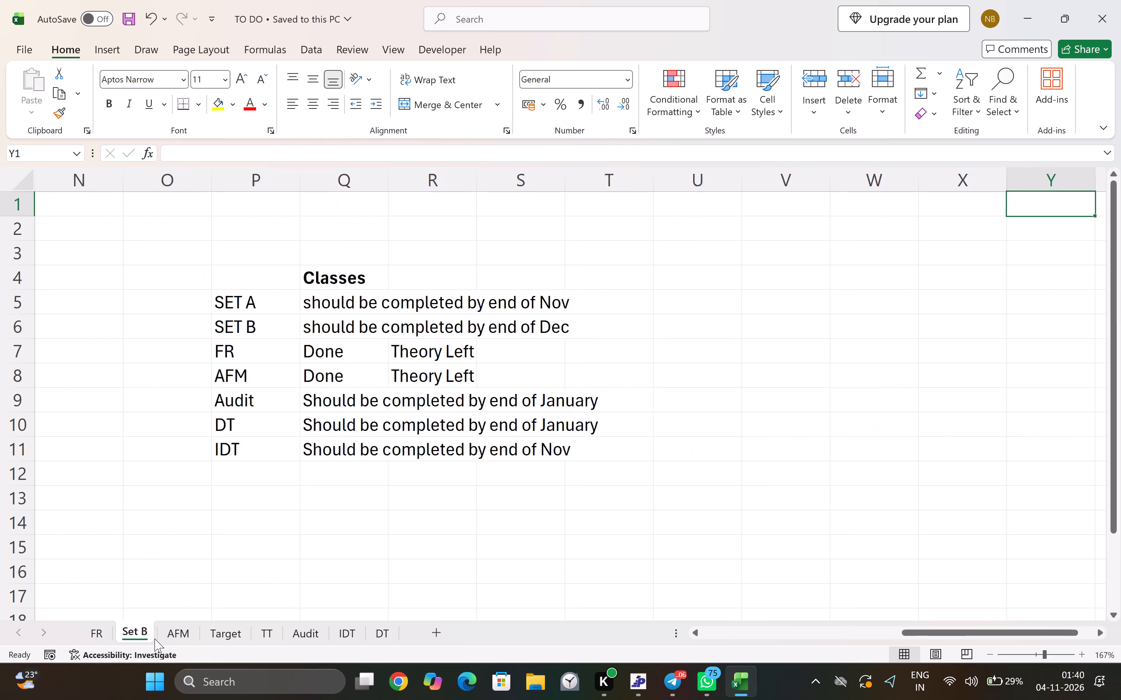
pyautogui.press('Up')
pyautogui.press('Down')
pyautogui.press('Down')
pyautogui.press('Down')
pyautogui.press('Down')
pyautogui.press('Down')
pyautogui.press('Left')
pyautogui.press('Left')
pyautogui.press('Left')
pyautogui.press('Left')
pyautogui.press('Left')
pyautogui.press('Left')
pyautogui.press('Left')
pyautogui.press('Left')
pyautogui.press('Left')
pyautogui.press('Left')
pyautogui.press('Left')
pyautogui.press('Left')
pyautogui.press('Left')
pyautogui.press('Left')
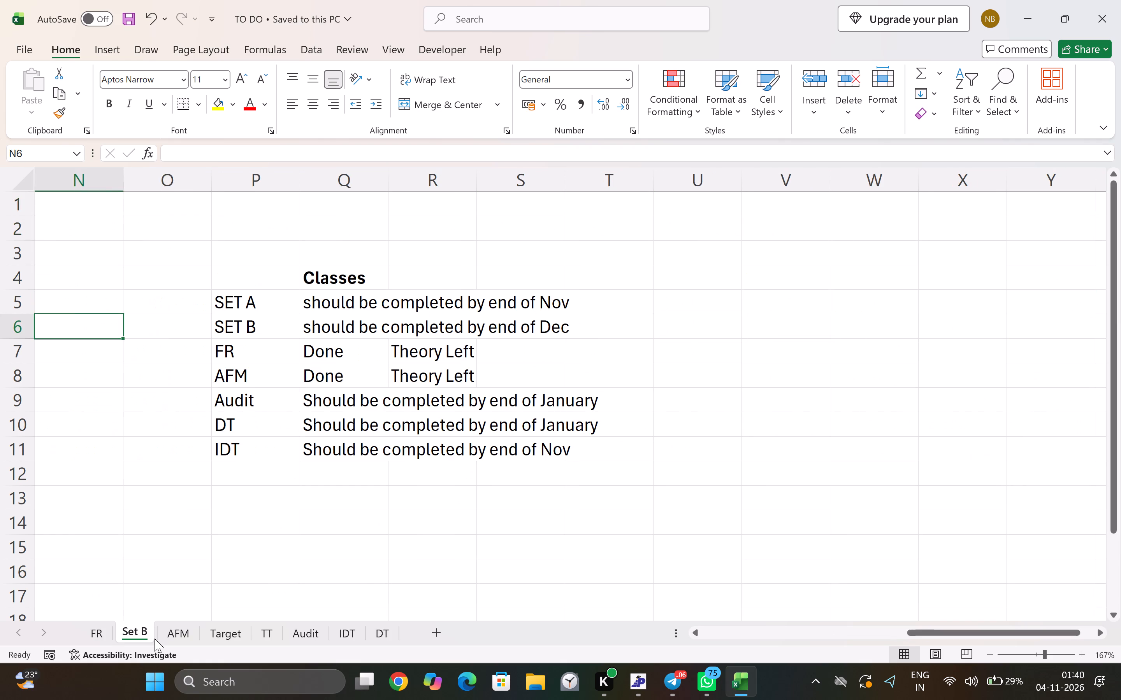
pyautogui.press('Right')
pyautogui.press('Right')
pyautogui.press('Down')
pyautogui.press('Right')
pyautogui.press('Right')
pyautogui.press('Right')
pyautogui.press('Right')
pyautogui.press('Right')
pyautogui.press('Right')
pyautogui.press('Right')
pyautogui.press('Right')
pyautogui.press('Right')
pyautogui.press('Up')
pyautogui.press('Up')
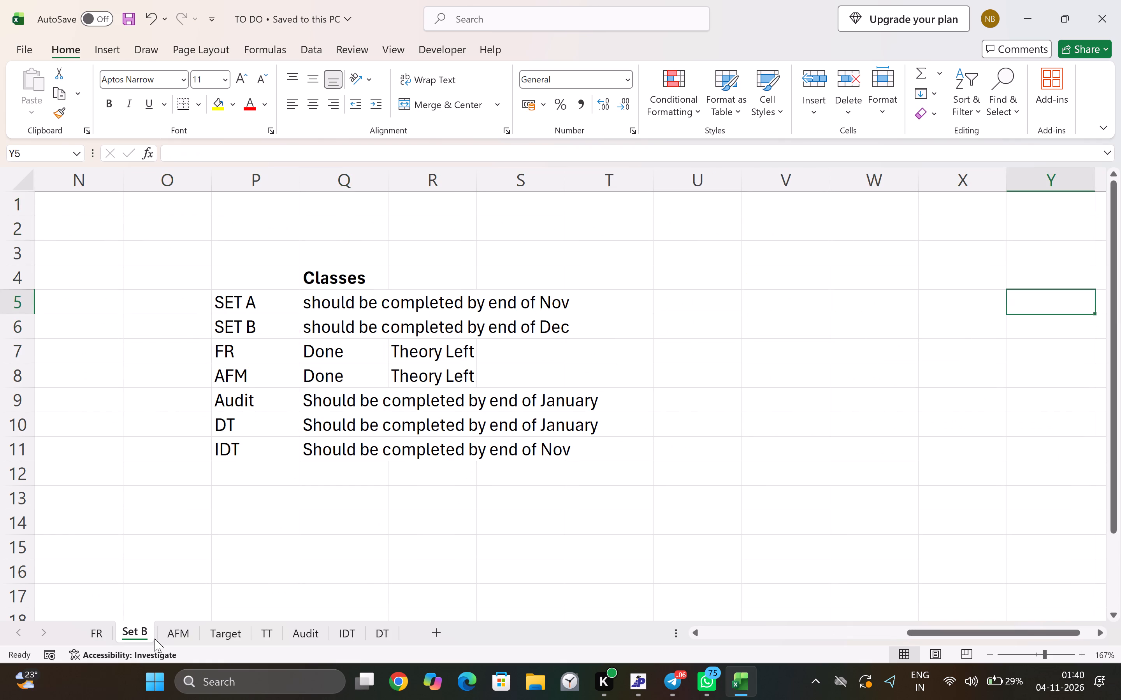
# Add a bold CMA heading in cell V4, in the same row as the Classes heading.
pyautogui.press('Up')
pyautogui.press('Left')
pyautogui.press('Left')
pyautogui.press('Up')
pyautogui.press('Down')
pyautogui.press('Left')
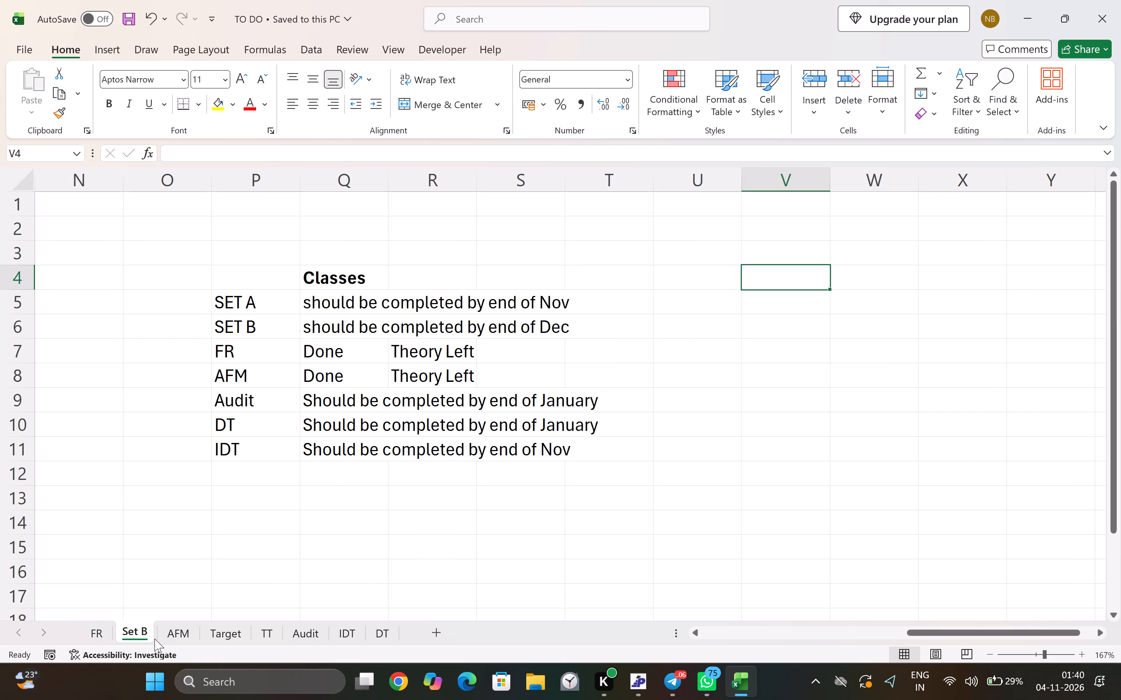
pyautogui.write('CMA')
pyautogui.hotkey('shift', 'Return')
pyautogui.press('Return')
pyautogui.press('Return')
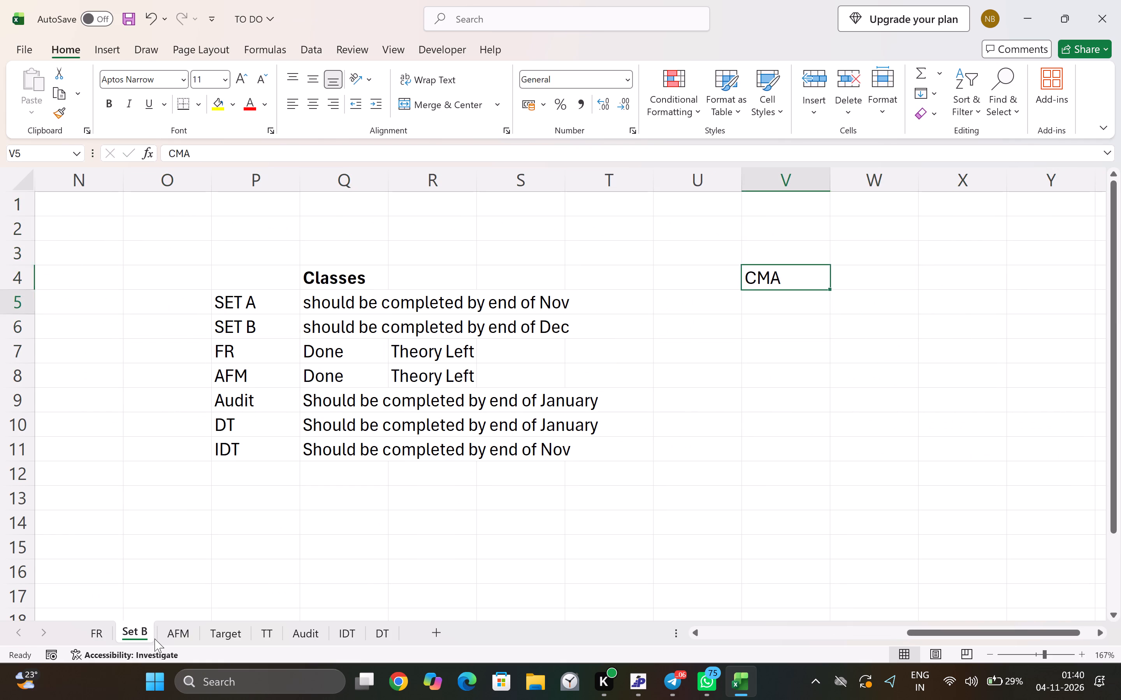
pyautogui.press('Up')
pyautogui.hotkey('ctrl', 'b')
# Switch from the workbook to another open app.
pyautogui.hotkey('alt', 'Tab')
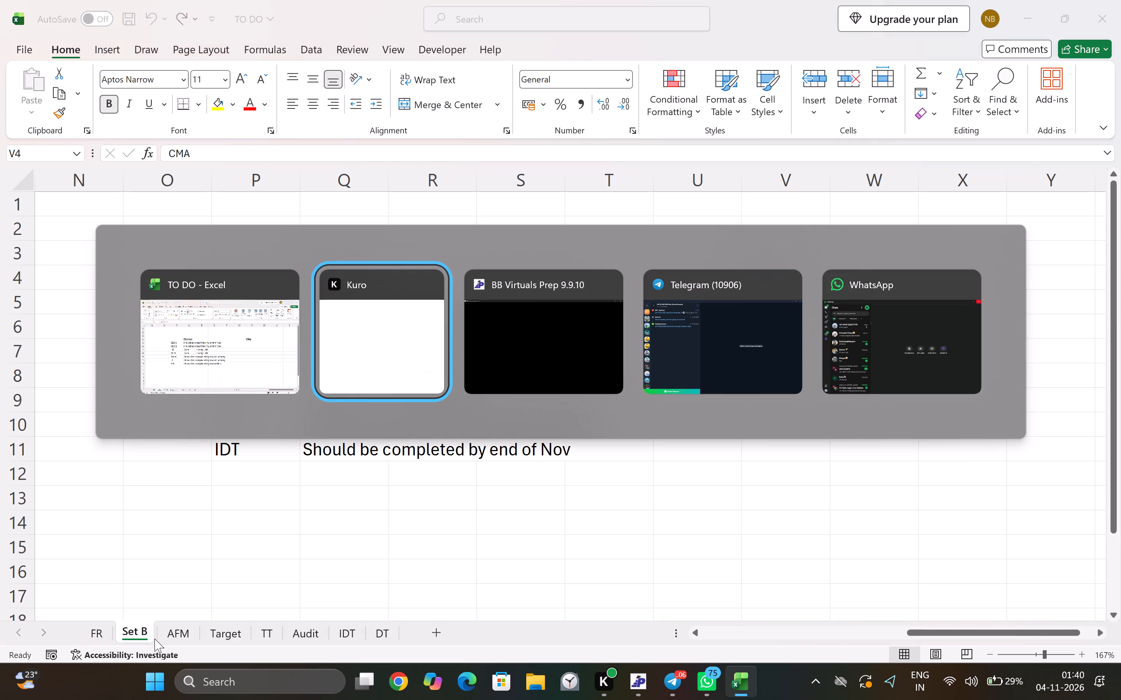
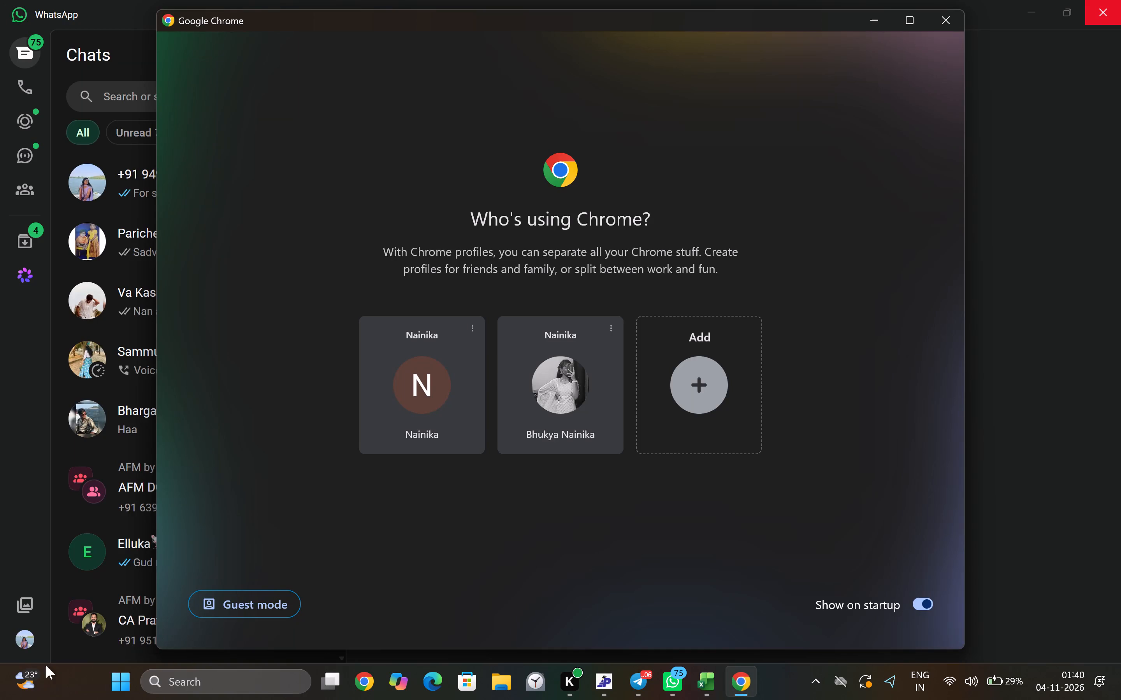
# Open Chrome with the profile that has a photo and search Google for "cma final study material dec 2026".
pyautogui.click(599, 367)
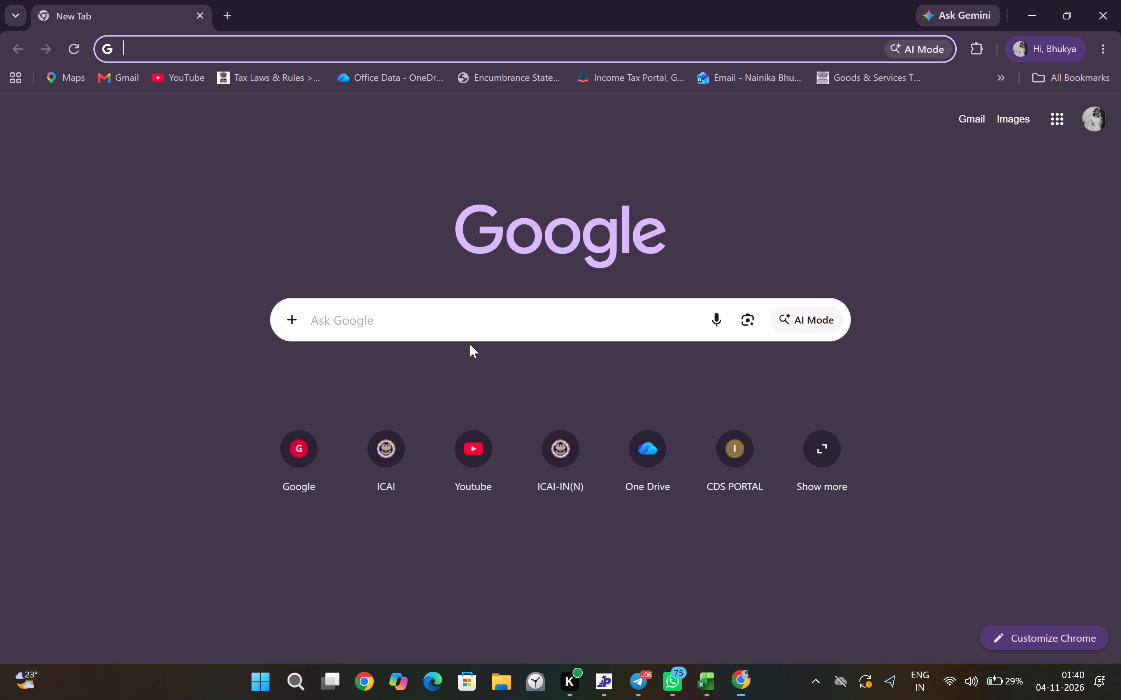
pyautogui.write('cms')
pyautogui.press('space')
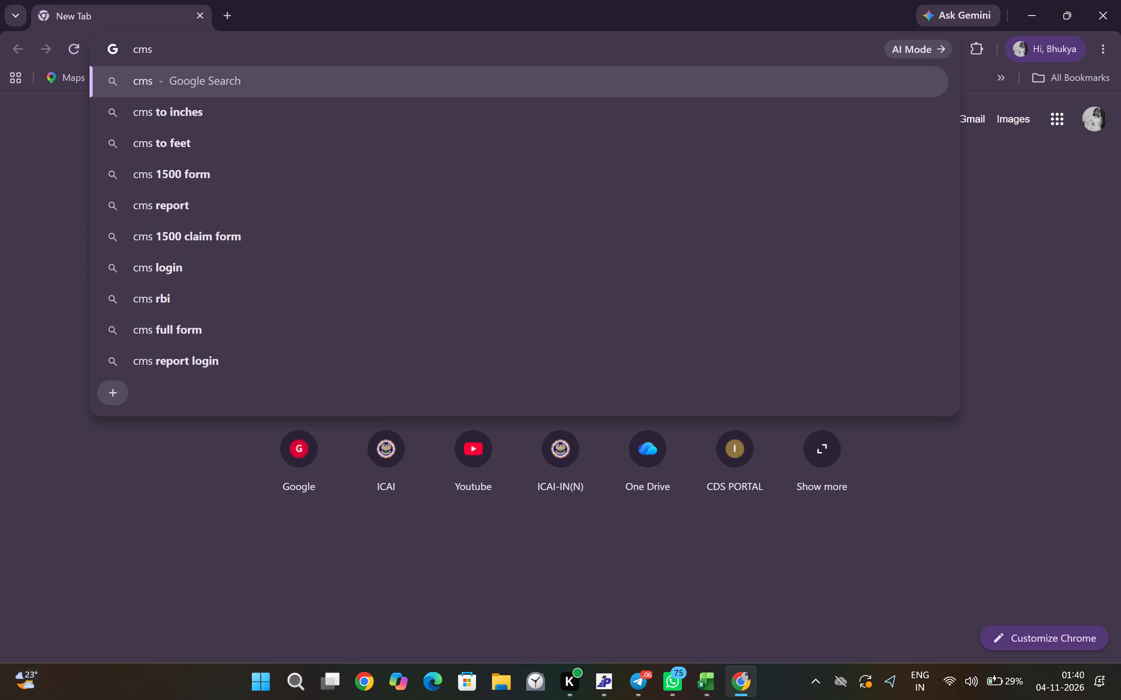
pyautogui.press('BackSpace')
pyautogui.press('BackSpace')
pyautogui.write('a')
pyautogui.press('space')
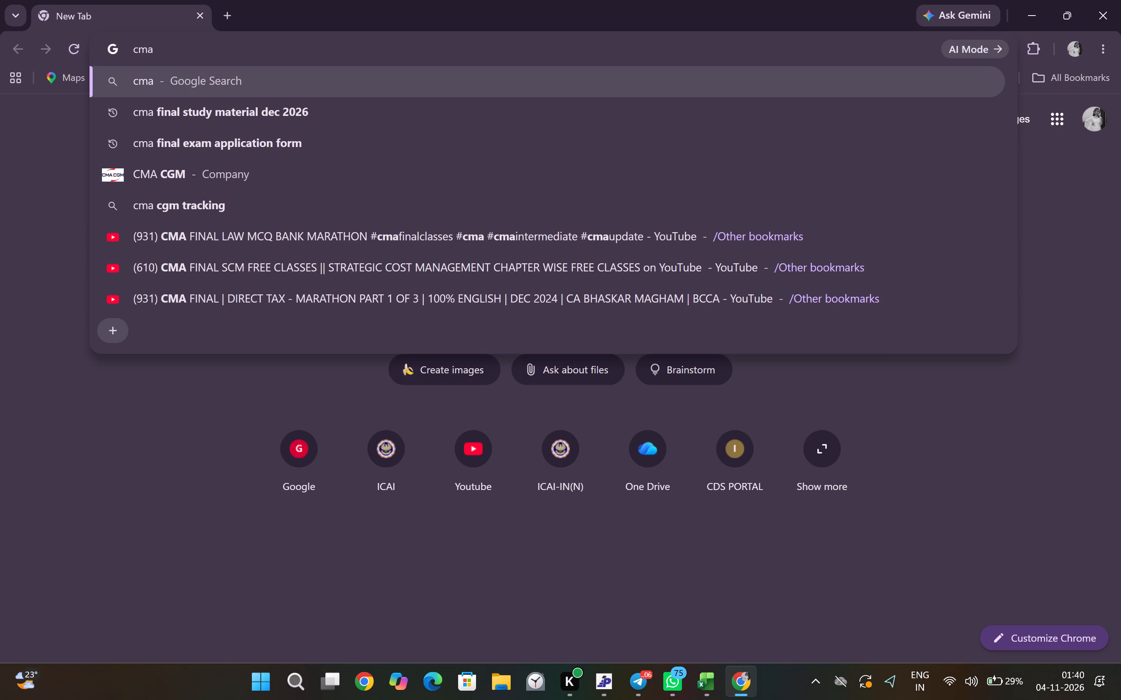
pyautogui.press('Down')
pyautogui.press('Return')
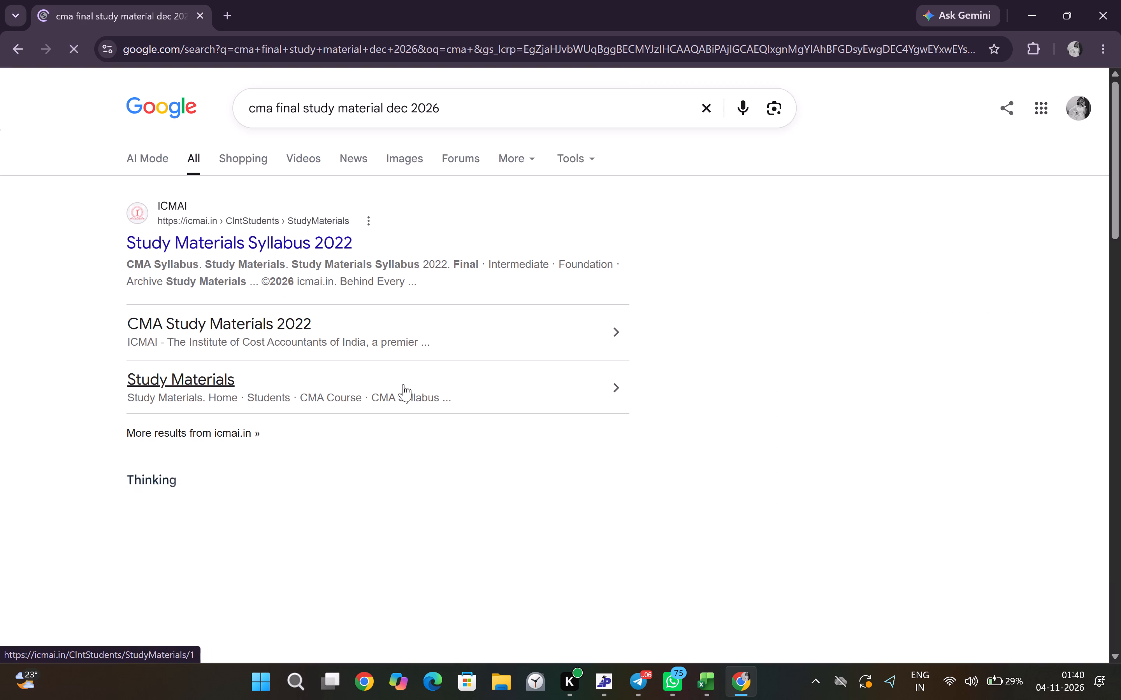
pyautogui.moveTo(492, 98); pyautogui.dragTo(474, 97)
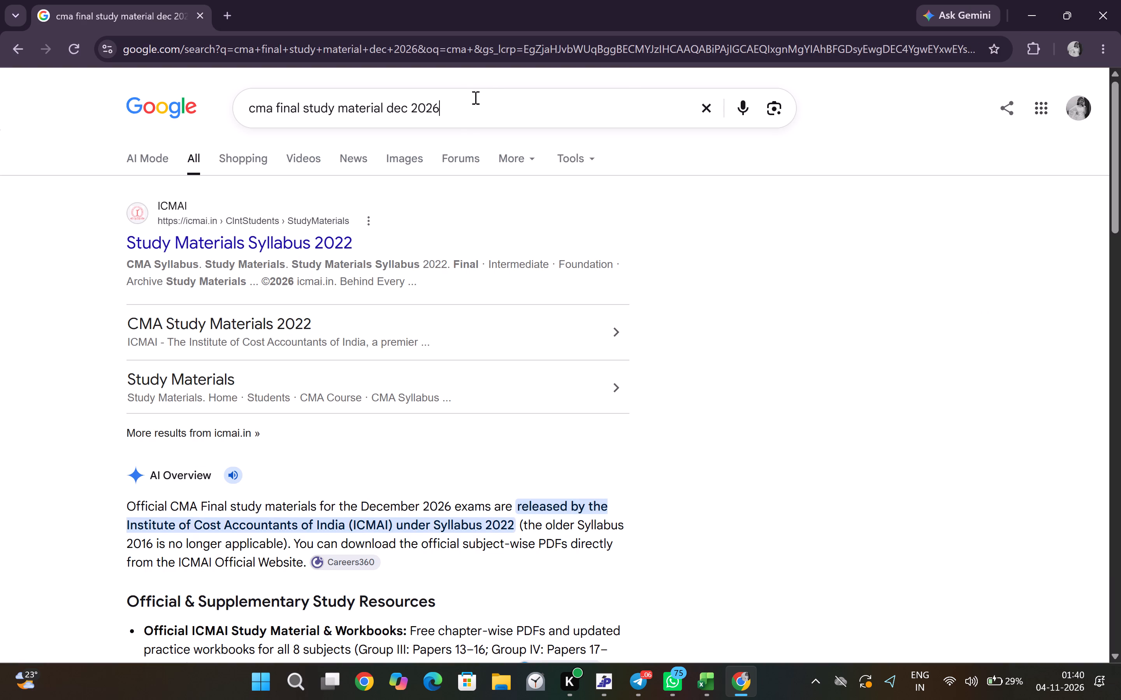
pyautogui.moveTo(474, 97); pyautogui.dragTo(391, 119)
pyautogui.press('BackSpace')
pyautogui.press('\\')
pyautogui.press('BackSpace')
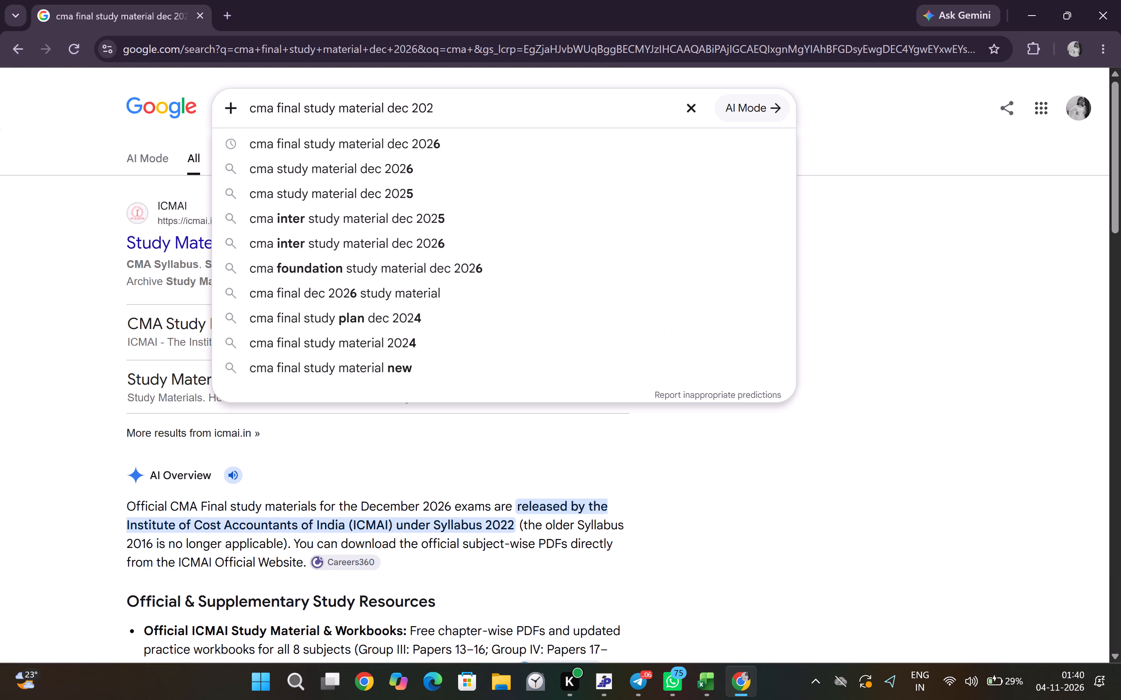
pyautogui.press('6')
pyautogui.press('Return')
# Open the ICMAI "Study Materials Syllabus 2022" search result and examine the list of Final papers.
pyautogui.click(272, 253)
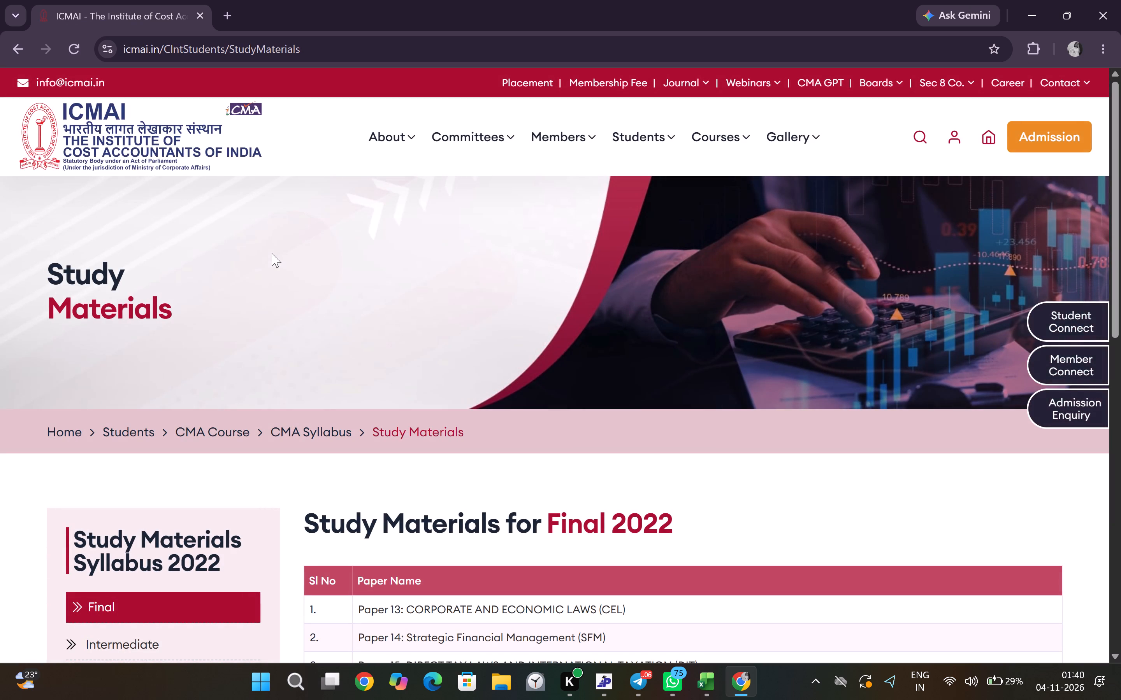
pyautogui.scroll(-4, 71, 316)
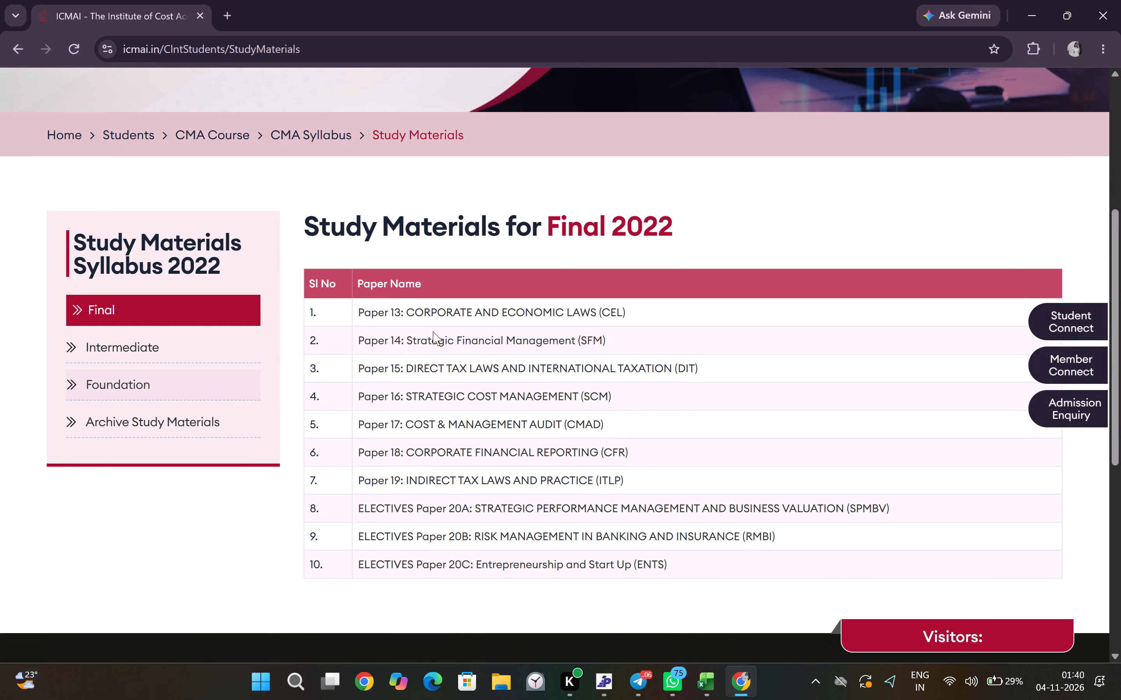
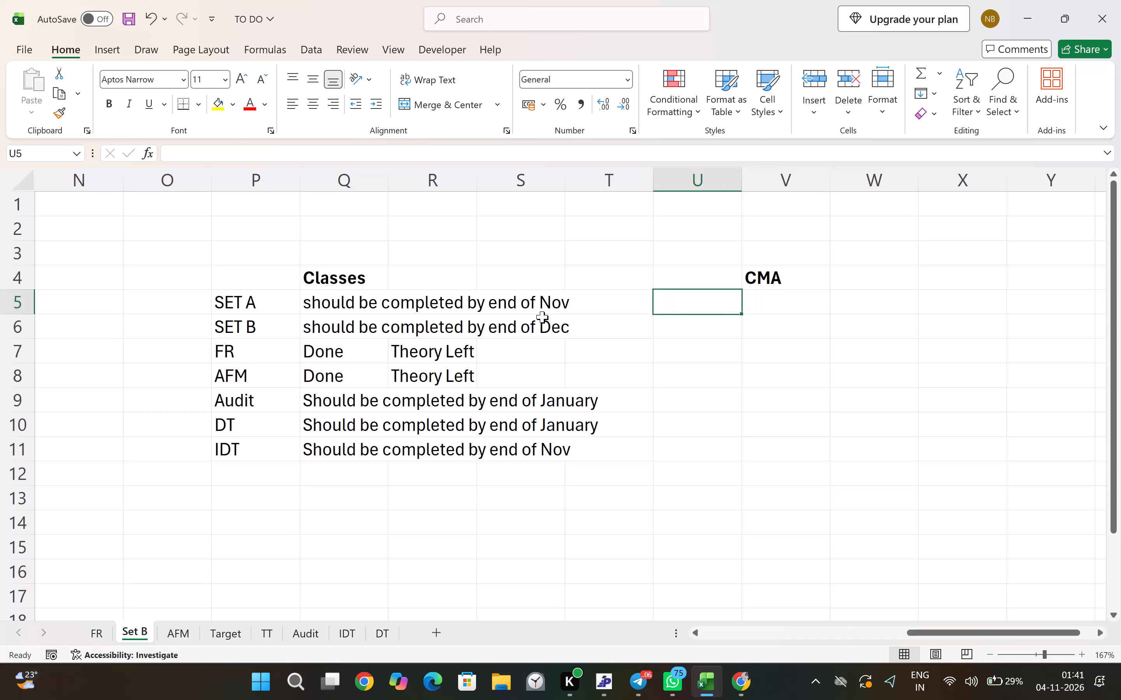
# Enter the label Paper in cell U5 and the number 13 beside it in V5, under the CMA heading.
pyautogui.write('Paper')
pyautogui.press('Return')
pyautogui.press('Up')
pyautogui.press('Right')
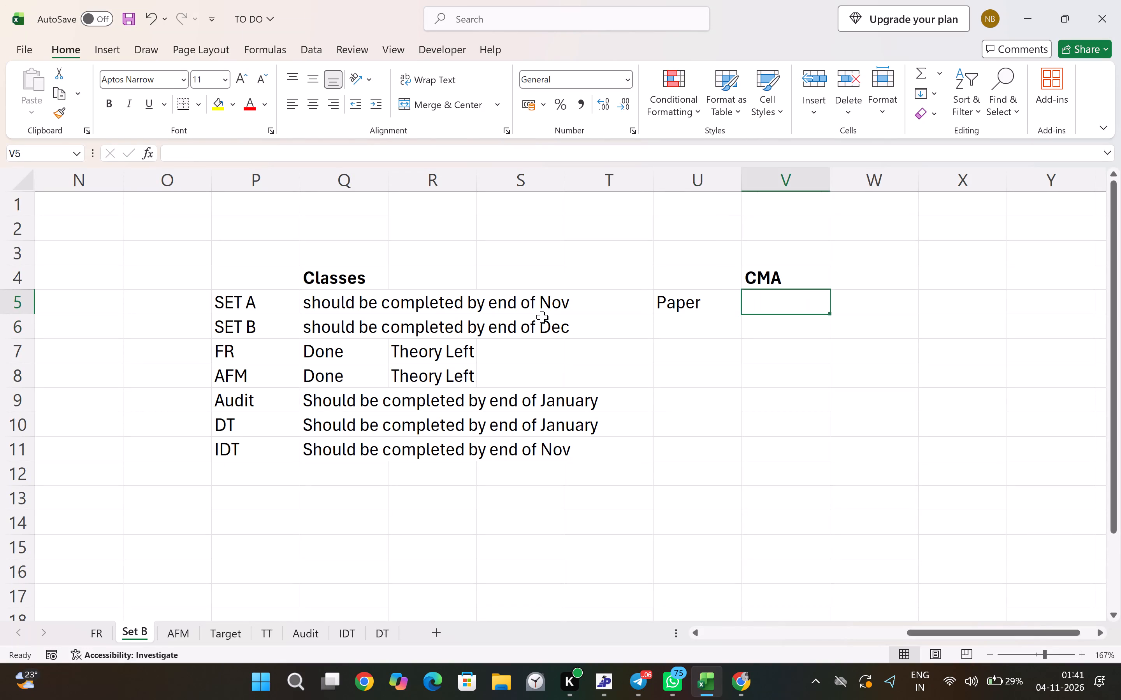
pyautogui.press('Left')
pyautogui.press('Right')
pyautogui.write('13')
pyautogui.press('Return')
# Number the remaining papers with the formula =V5+1 in V6, filled down through V12.
pyautogui.press('=')
pyautogui.press('Up')
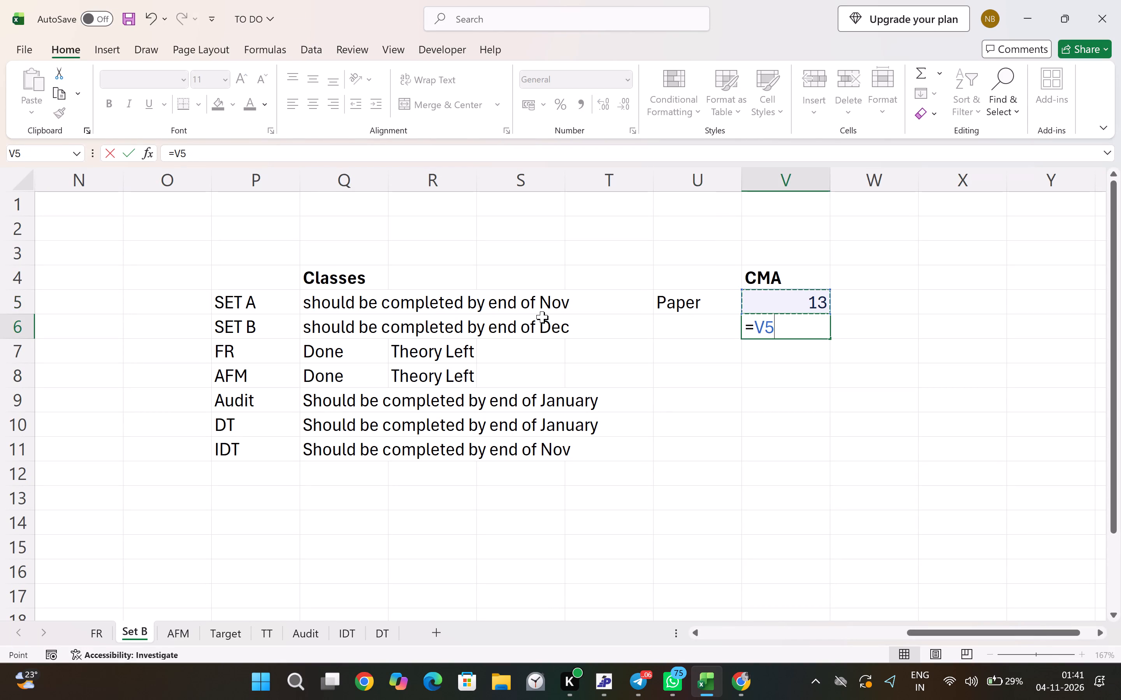
pyautogui.write('+1')
pyautogui.press('Return')
pyautogui.press('Up')
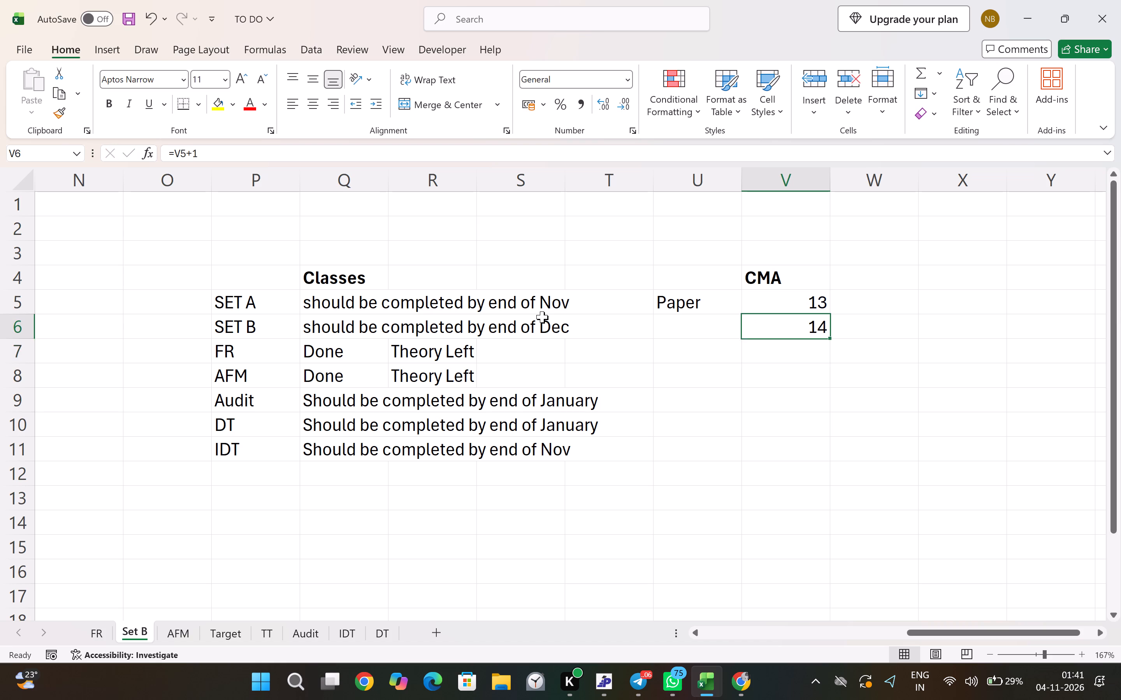
pyautogui.hotkey('shift', 'Down')
pyautogui.hotkey('shift', 'Down')
pyautogui.hotkey('shift', 'Down')
pyautogui.hotkey('shift', 'Down')
pyautogui.hotkey('shift', 'Down')
pyautogui.hotkey('shift', 'Down')
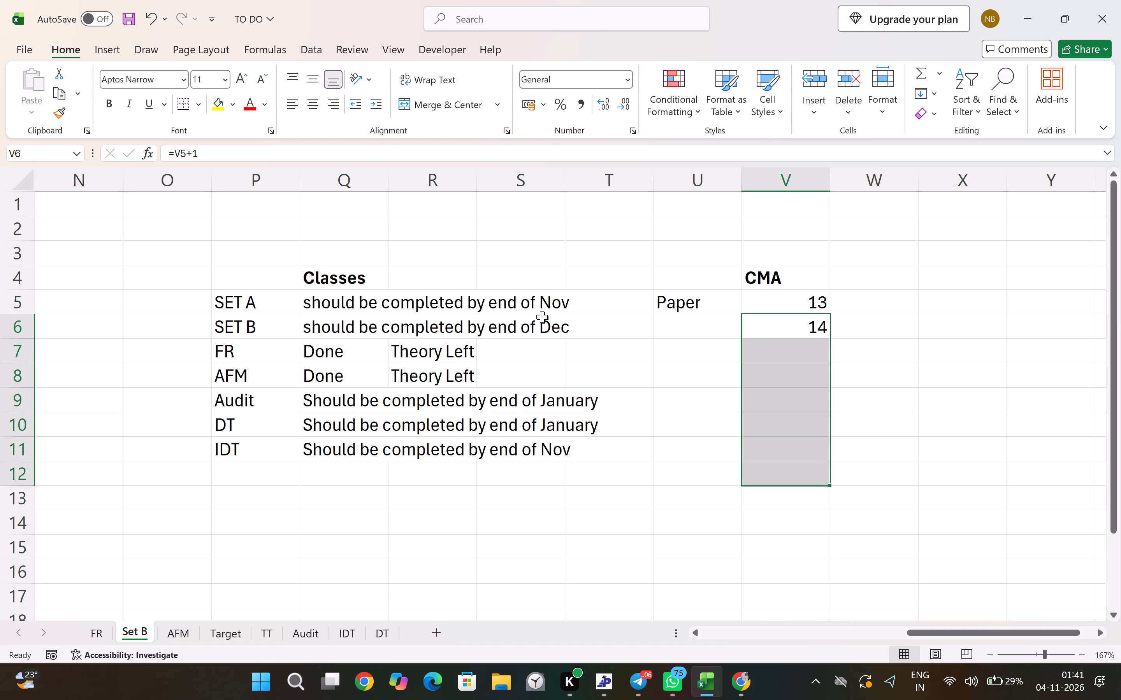
pyautogui.hotkey('ctrl', 'd')
# Fill the Paper label down from U5 through U12 and save the workbook.
pyautogui.press('Left')
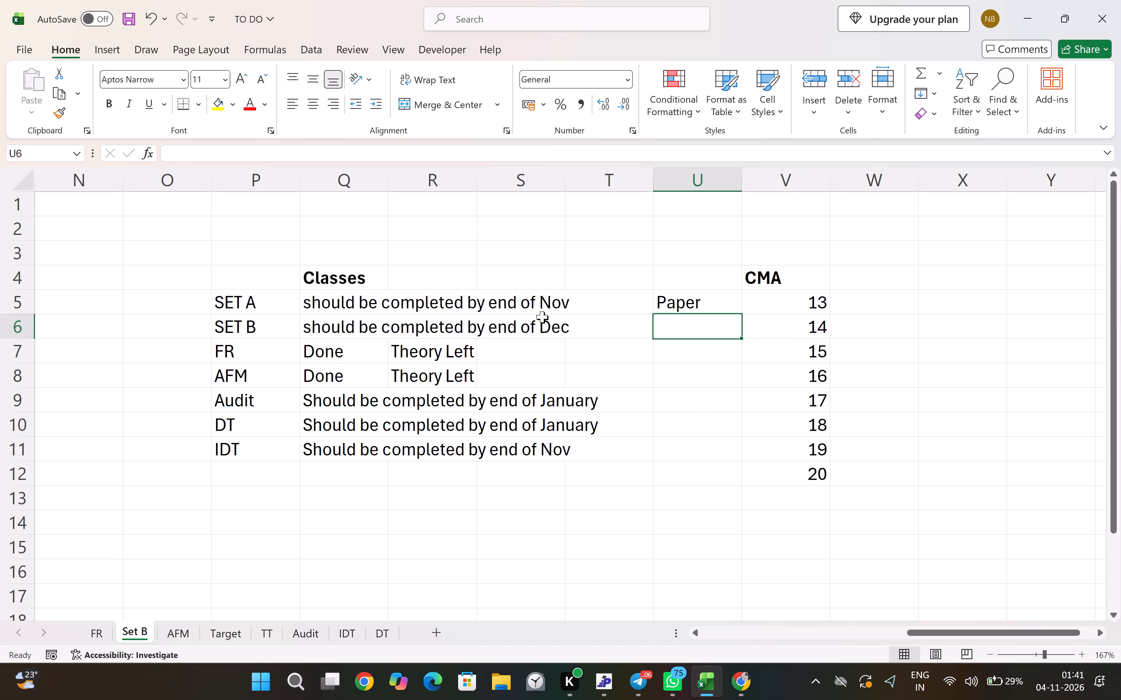
pyautogui.press('Up')
pyautogui.hotkey('shift', 'Down')
pyautogui.hotkey('shift', 'Down')
pyautogui.hotkey('shift', 'Down')
pyautogui.hotkey('shift', 'Down')
pyautogui.hotkey('shift', 'Down')
pyautogui.hotkey('shift', 'Down')
pyautogui.hotkey('shift', 'Down')
pyautogui.hotkey('shift', 'Down')
pyautogui.hotkey('shift', 'Up')
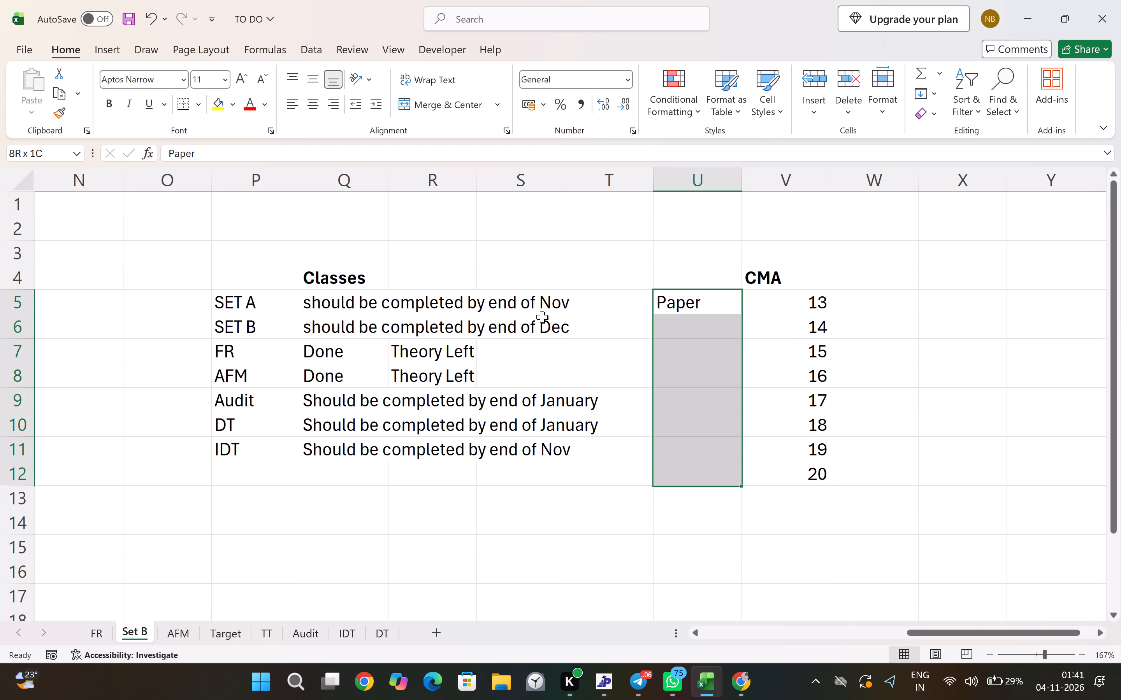
pyautogui.hotkey('ctrl', 'd')
pyautogui.hotkey('ctrl', 's')
# Enter Law in cell W5 as the subject for Paper 13.
pyautogui.press('Right')
pyautogui.press('Right')
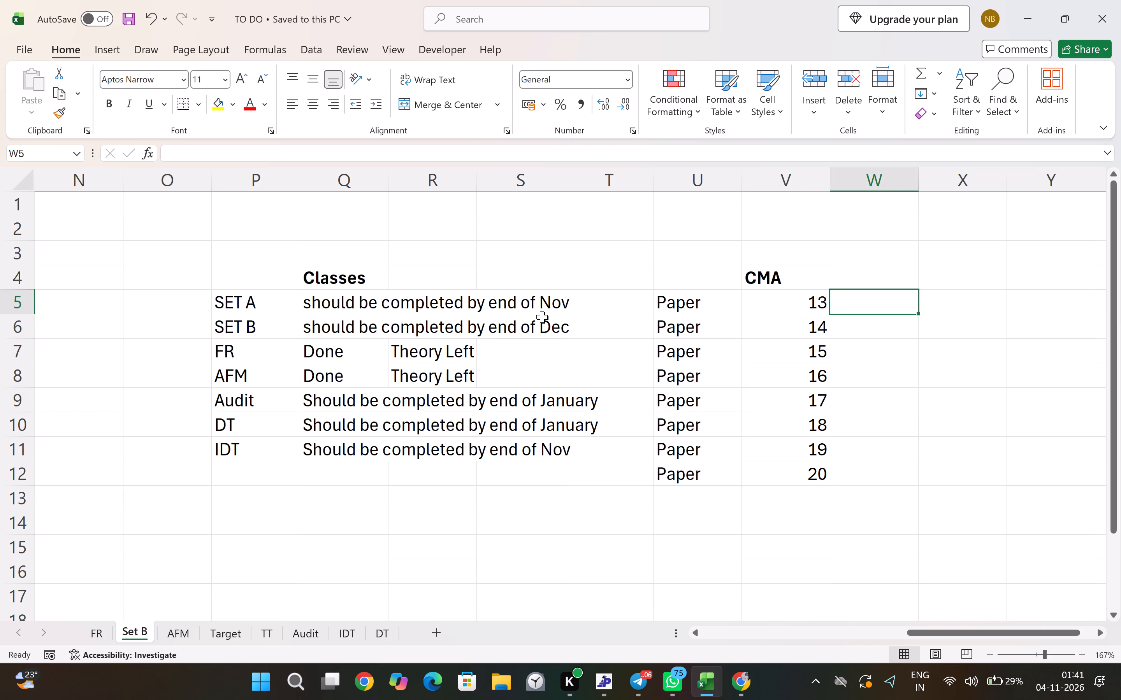
pyautogui.write('Law')
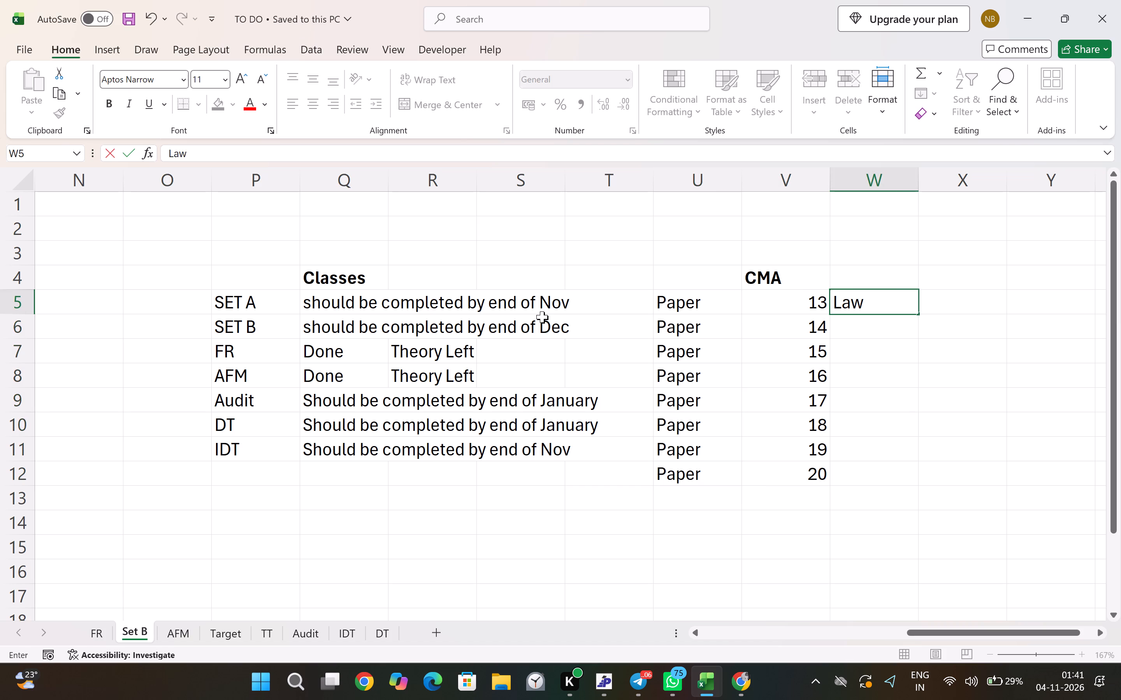
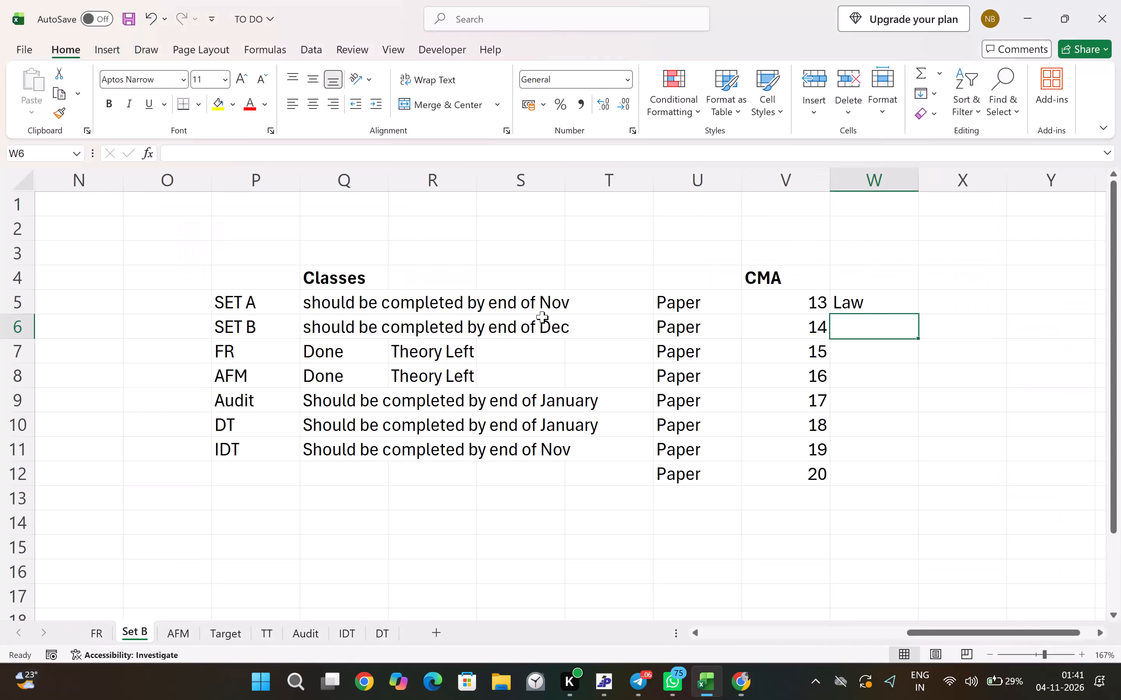
# Enter SFM in W6 for Paper 14 and DTIT in W7 for Paper 15, consulting the ICMAI Final study materials list in Chrome.
pyautogui.write('SFM')
pyautogui.press('Return')
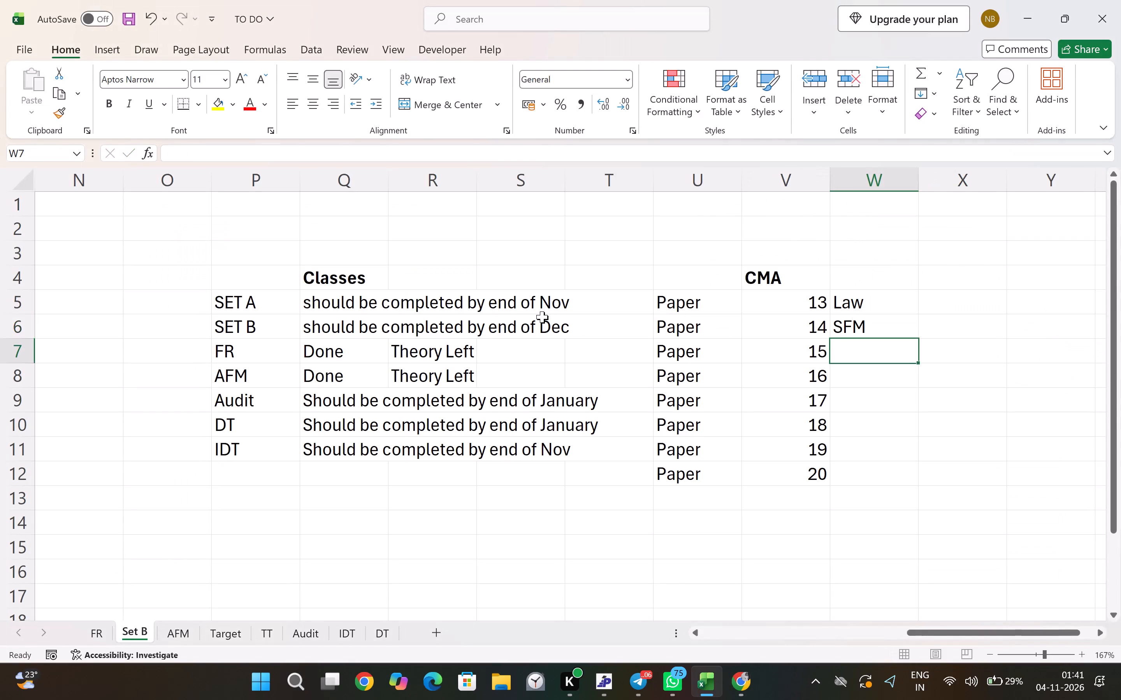
pyautogui.hotkey('alt', 'Tab')
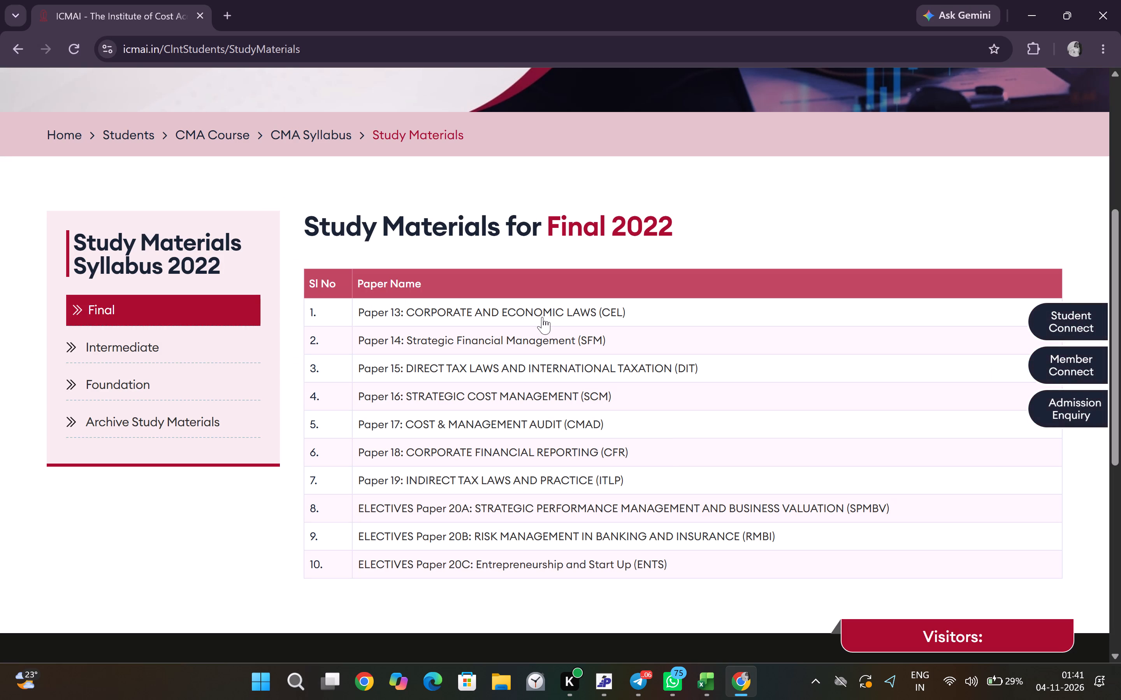
pyautogui.hotkey('alt', 'Tab')
pyautogui.write('DT')
pyautogui.press('space')
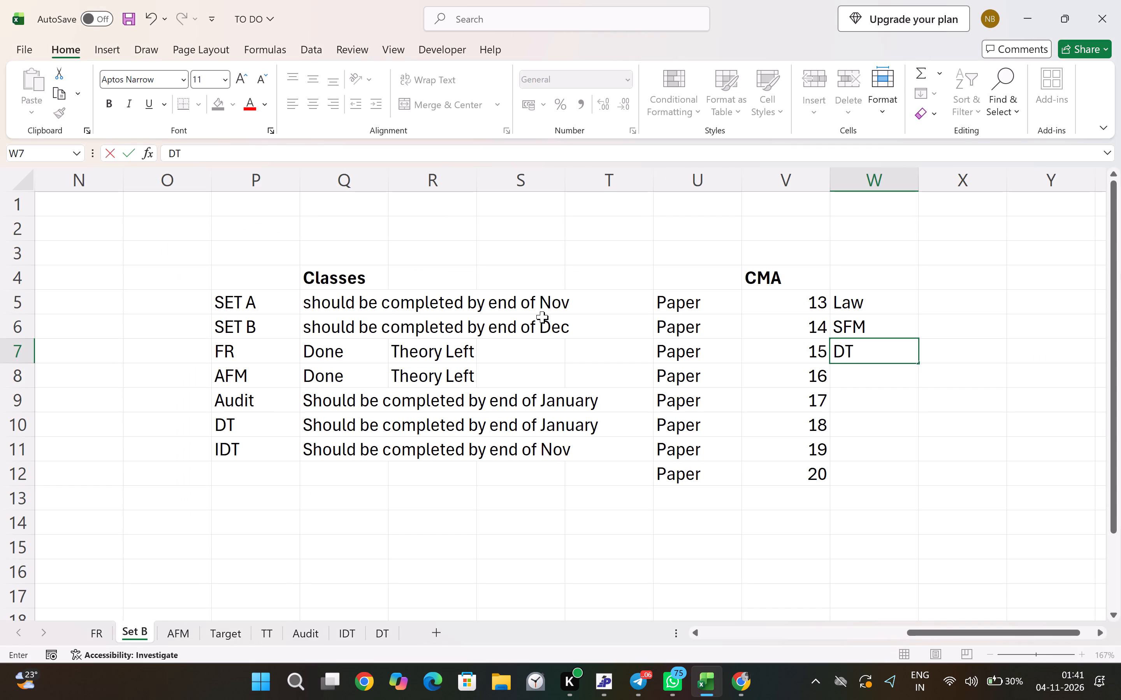
pyautogui.press('BackSpace')
pyautogui.write('IDT')
pyautogui.press('BackSpace')
pyautogui.press('BackSpace')
pyautogui.hotkey('shift', 't')
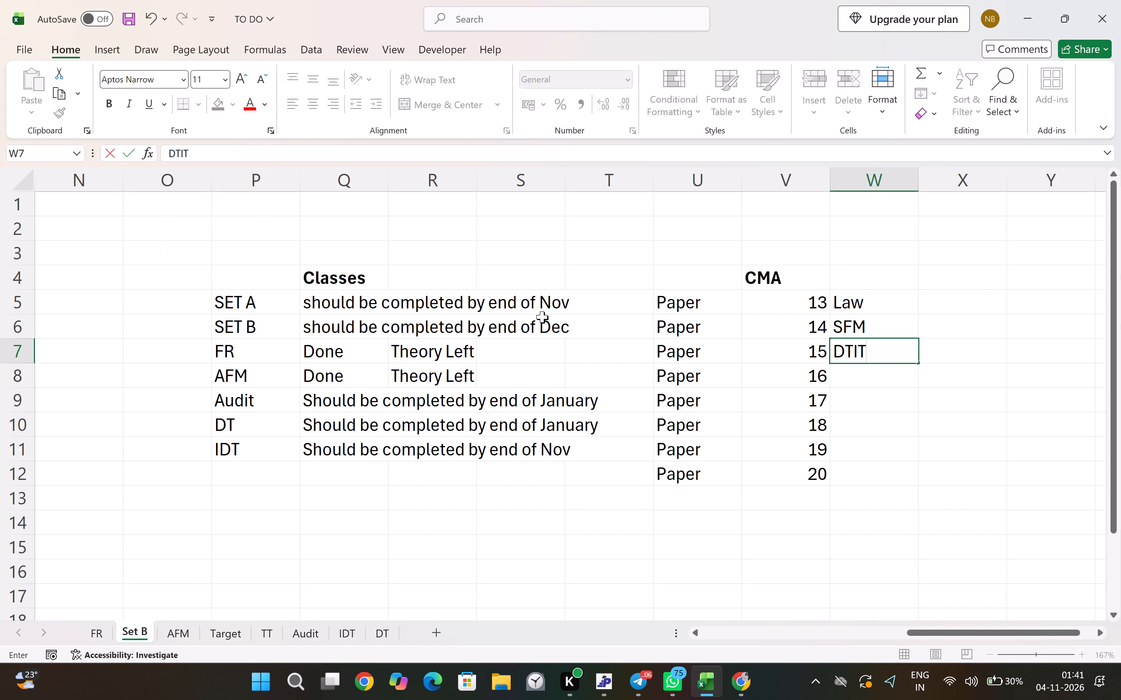
pyautogui.press('Return')
# Enter SCM in W8 for Paper 16 and CMAD in W9 for Paper 17, checking the ICMAI paper list.
pyautogui.hotkey('alt', 'Tab')
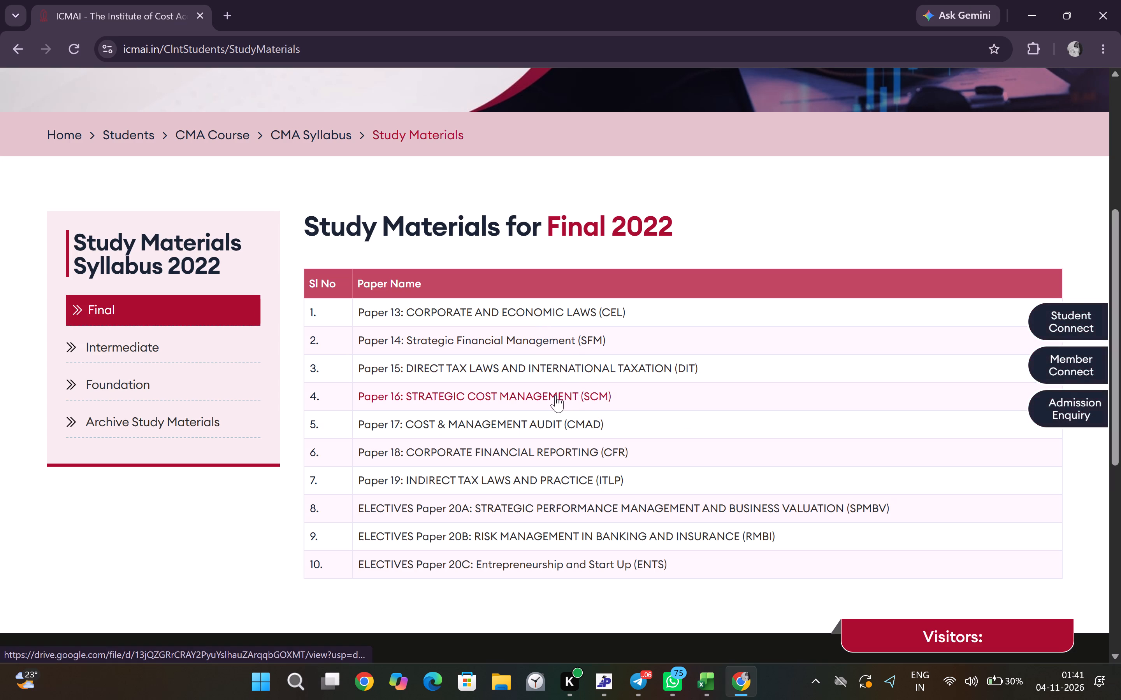
pyautogui.hotkey('alt', 'Tab')
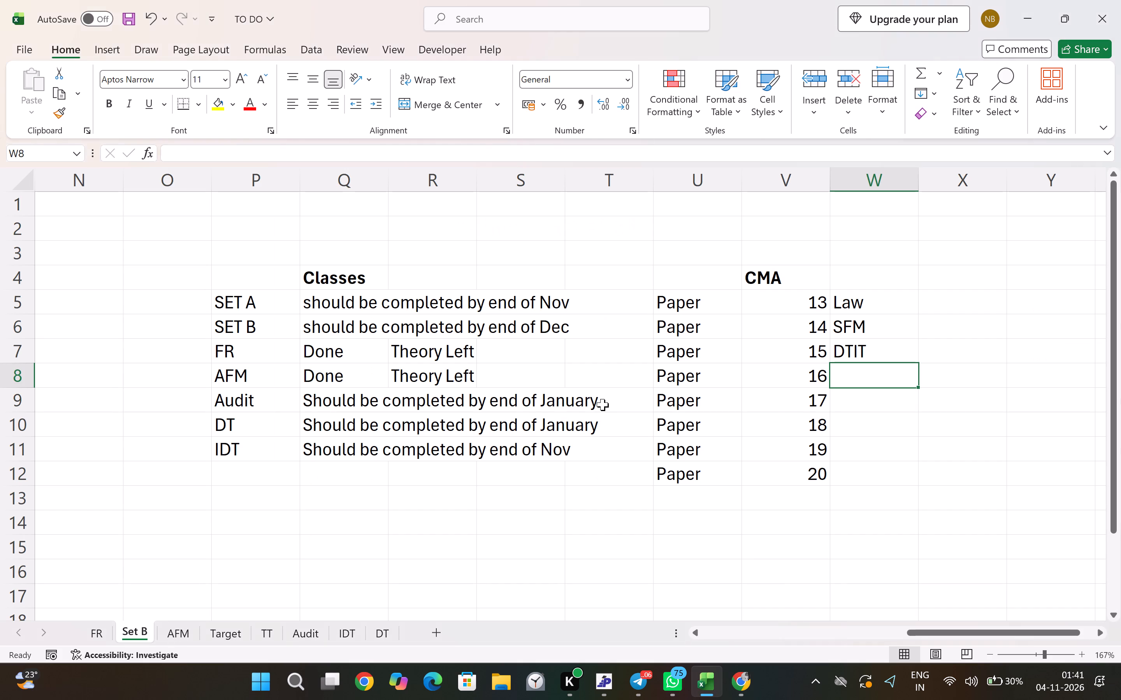
pyautogui.write('SCM')
pyautogui.press('Return')
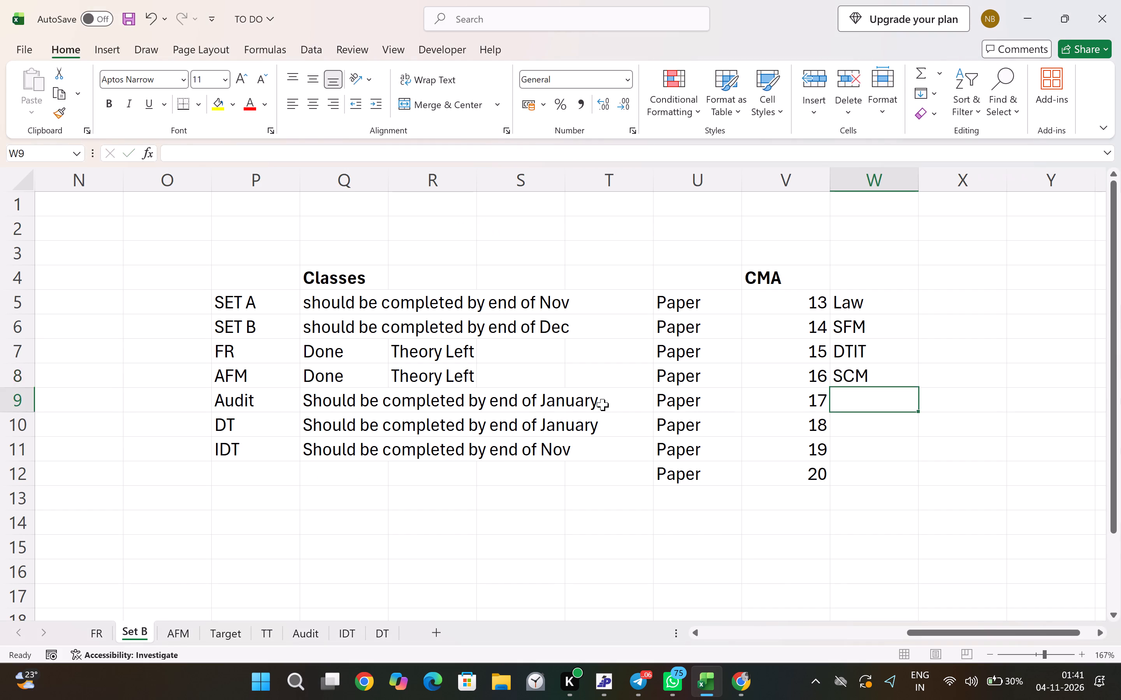
pyautogui.hotkey('alt', 'Tab')
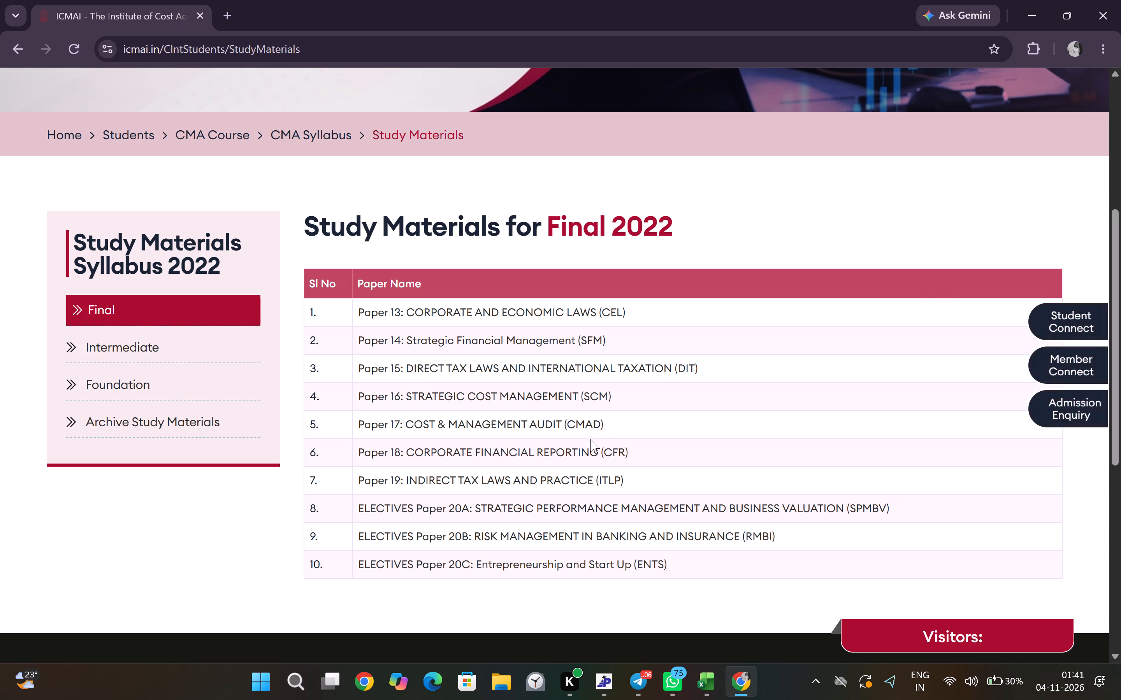
pyautogui.hotkey('alt', 'Tab')
pyautogui.write('CMAD')
pyautogui.press('Return')
# Enter CFR in W10 for Paper 18 and IDT in W11 for Paper 19, checking the ICMAI paper list.
pyautogui.hotkey('alt', 'Tab')
pyautogui.hotkey('alt', 'Tab')
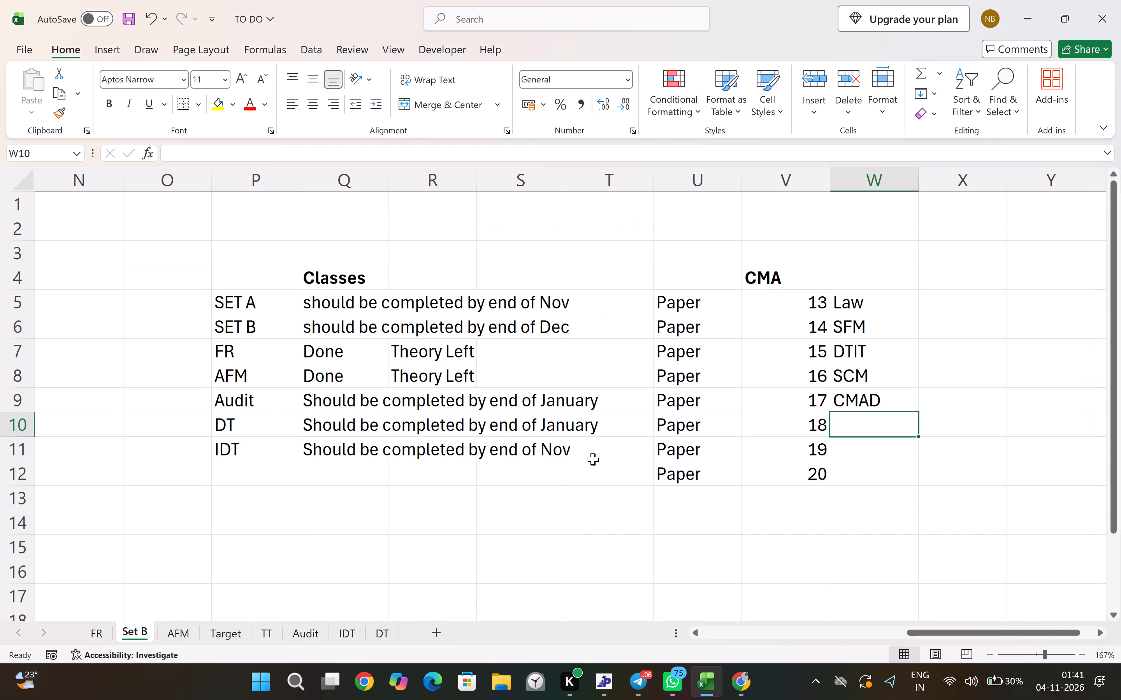
pyautogui.write('CFR')
pyautogui.hotkey('shift', 'Return')
pyautogui.press('Return')
pyautogui.press('Return')
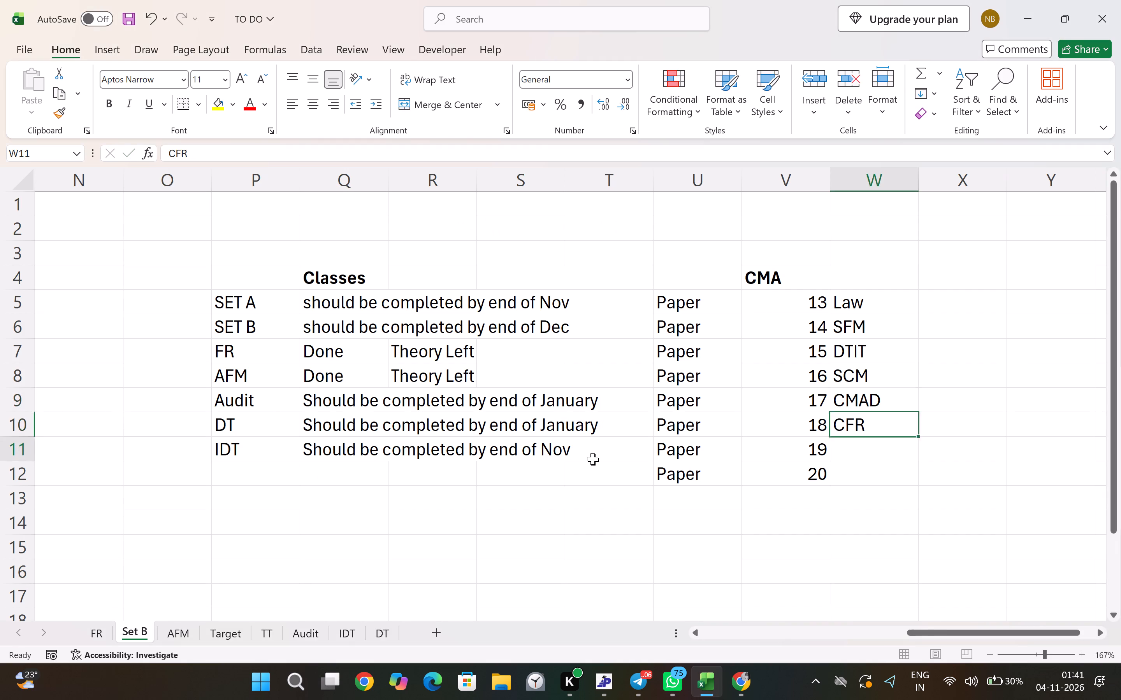
pyautogui.hotkey('alt', 'Tab')
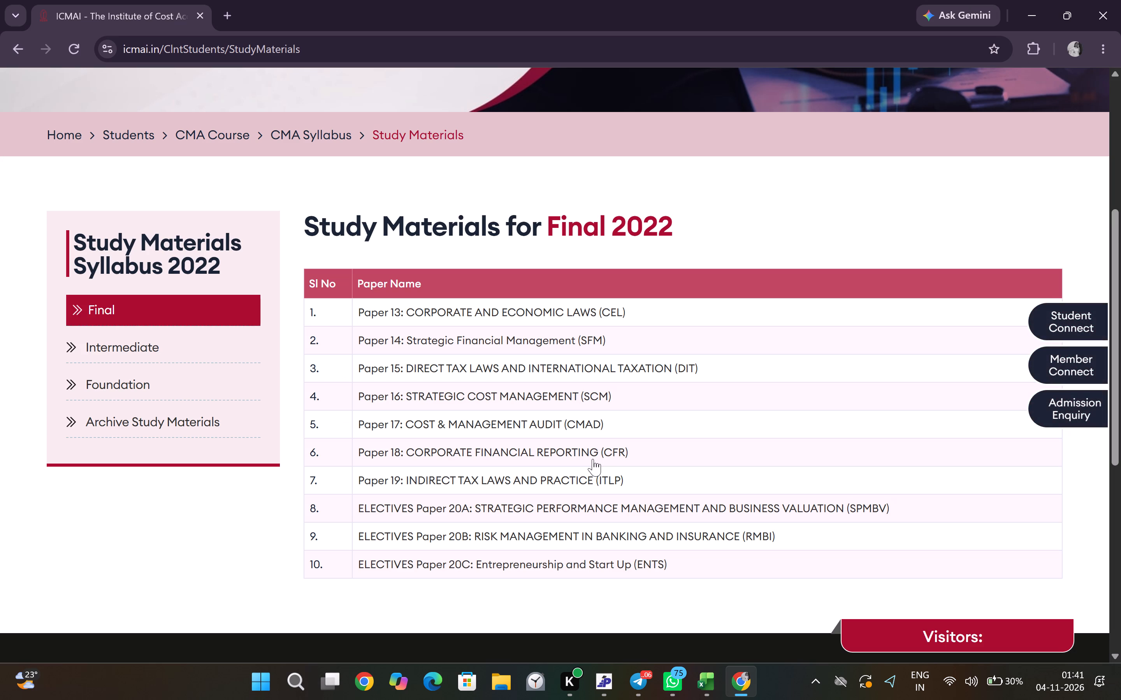
pyautogui.hotkey('alt', 'Tab')
pyautogui.write('ID')
pyautogui.hotkey('shift', 't')
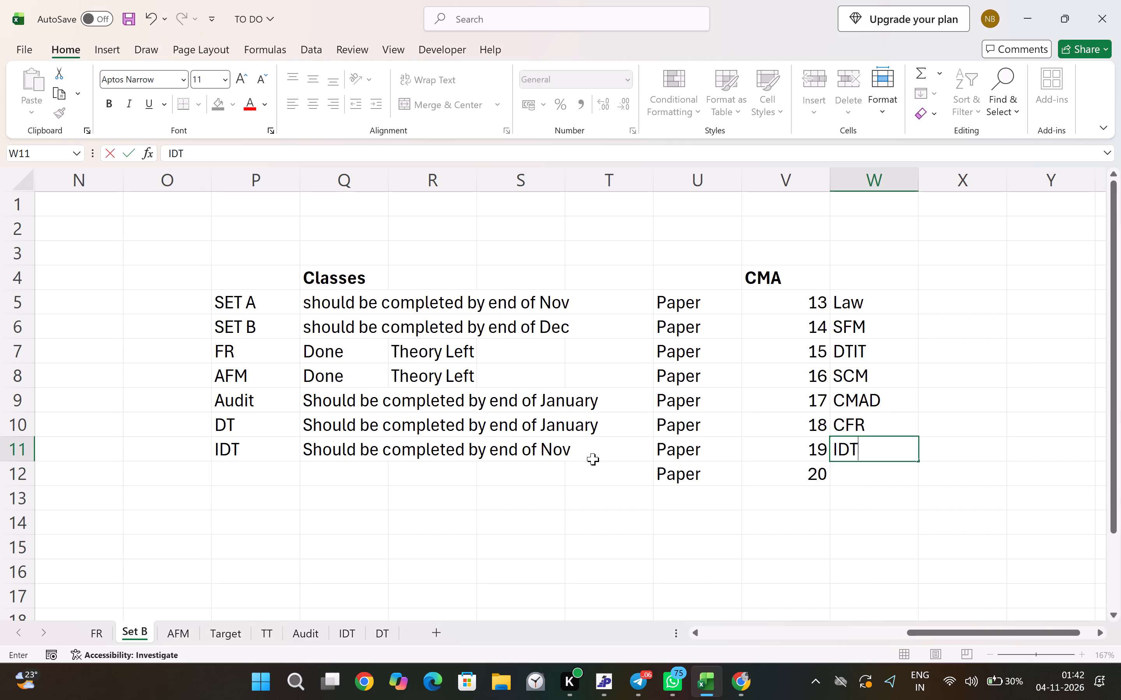
pyautogui.press('Return')
# Enter SPMBV in capitals in W12 as the subject for Paper 20, checking the ICMAI paper list.
pyautogui.hotkey('alt', 'Tab')
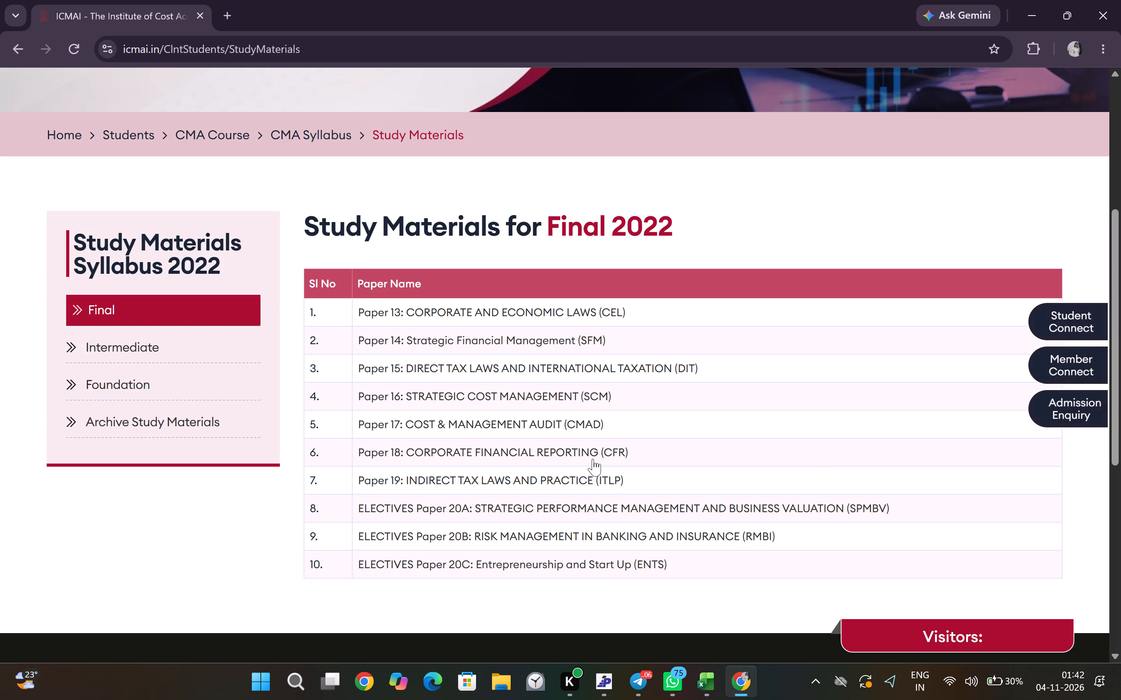
pyautogui.hotkey('alt', 'Tab')
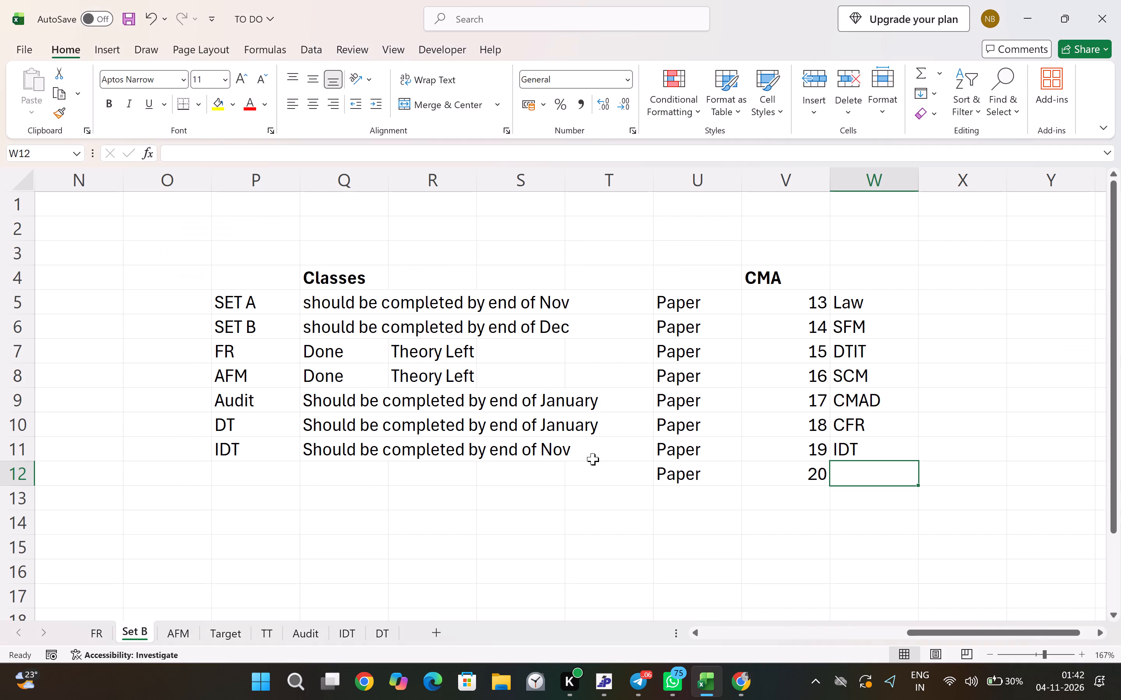
pyautogui.write('SP')
pyautogui.hotkey('alt', 'Tab')
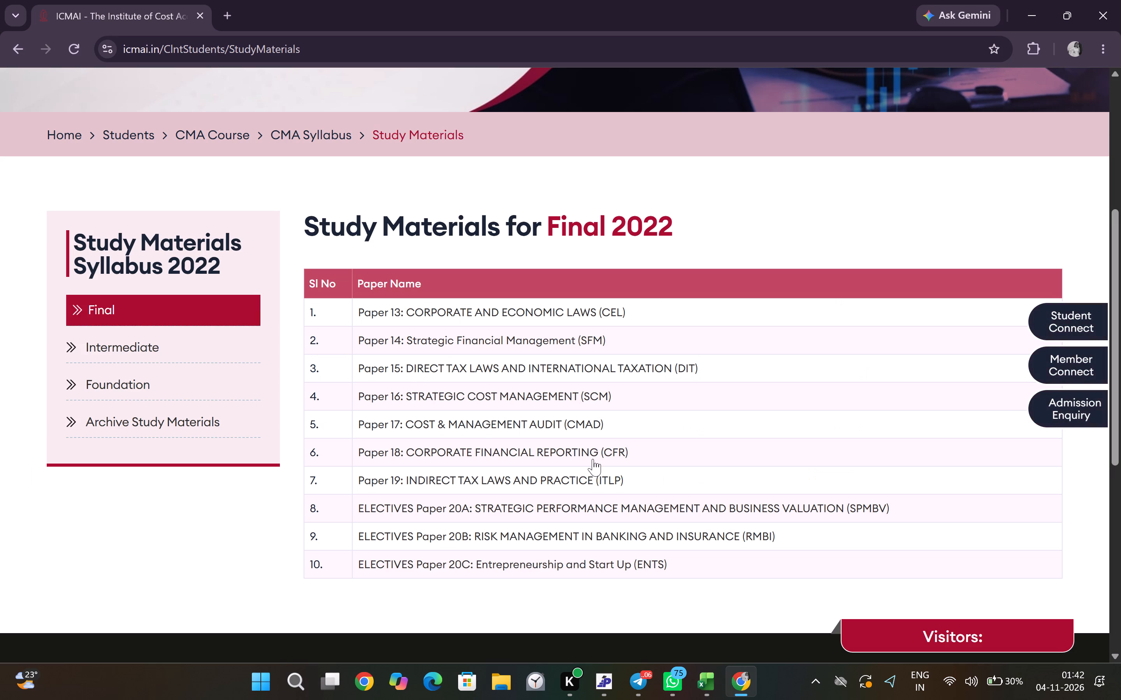
pyautogui.hotkey('alt', 'Tab')
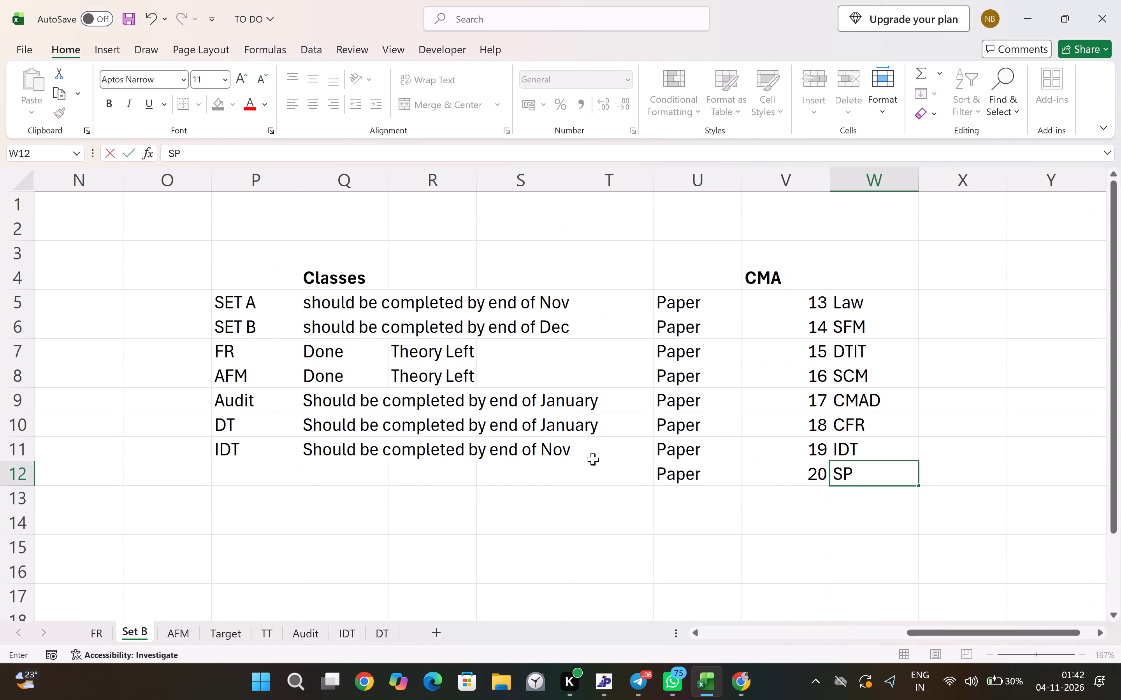
pyautogui.write('mbv')
pyautogui.press('Return')
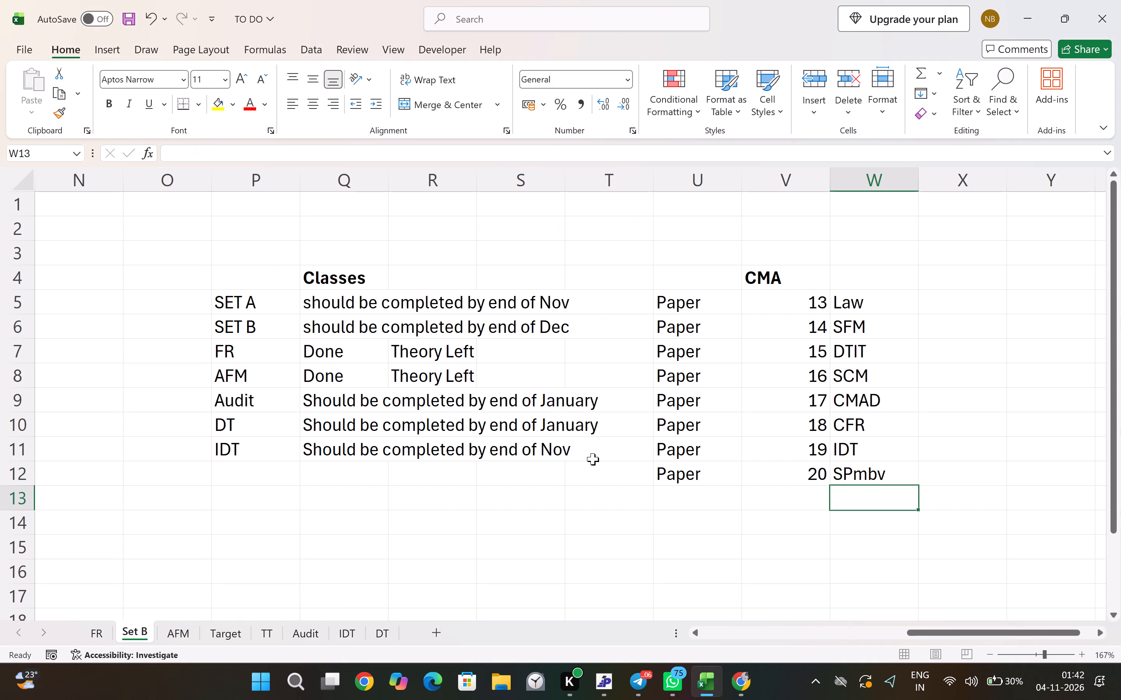
pyautogui.press('Up')
pyautogui.press('F2')
pyautogui.hotkey('shift', 'Left')
pyautogui.hotkey('shift', 'Left')
pyautogui.hotkey('shift', 'Left')
pyautogui.write('MBV')
pyautogui.press('Return')
# Move the Paper labels from U5:U12 to T5:T12, clearing column U beside the paper numbers.
pyautogui.press('Up')
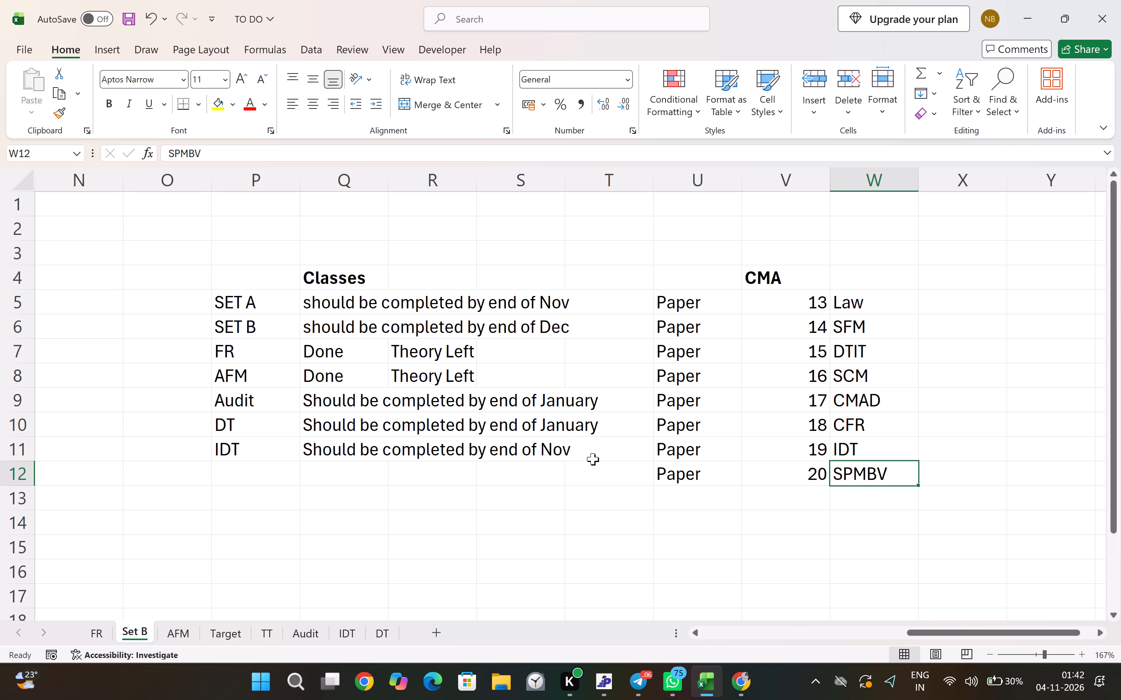
pyautogui.press('Up')
pyautogui.press('Up')
pyautogui.press('Up')
pyautogui.press('Up')
pyautogui.press('Up')
pyautogui.press('Up')
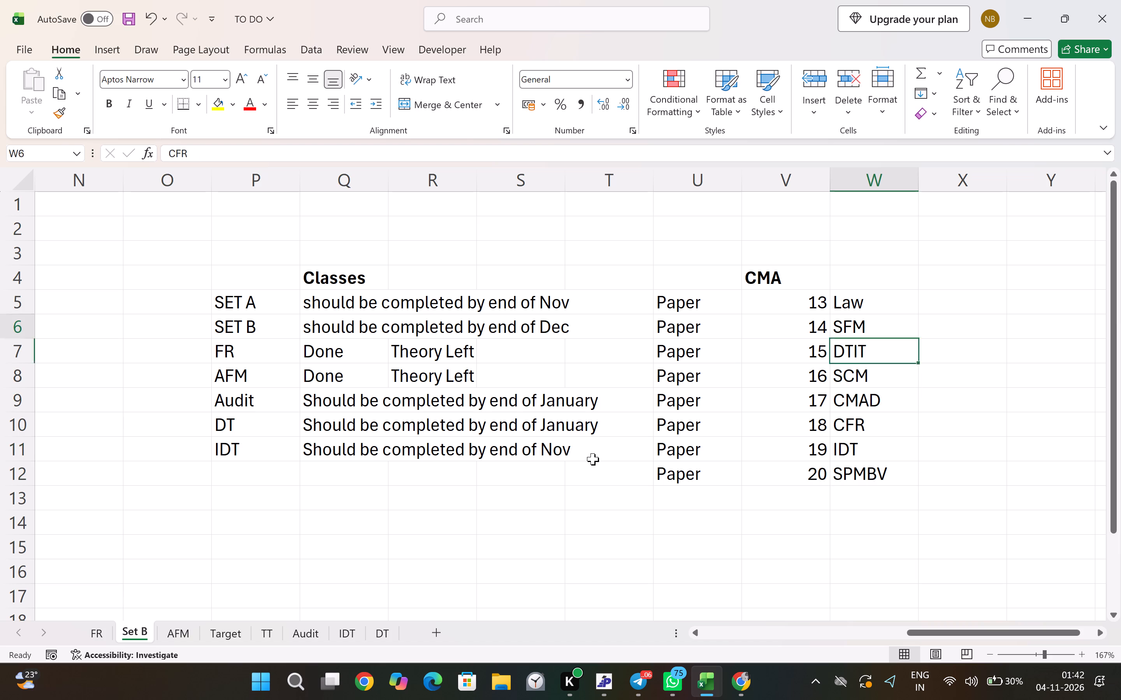
pyautogui.press('Up')
pyautogui.press('Down')
pyautogui.press('Right')
pyautogui.press('Up')
pyautogui.press('Up')
pyautogui.press('Down')
pyautogui.press('Left')
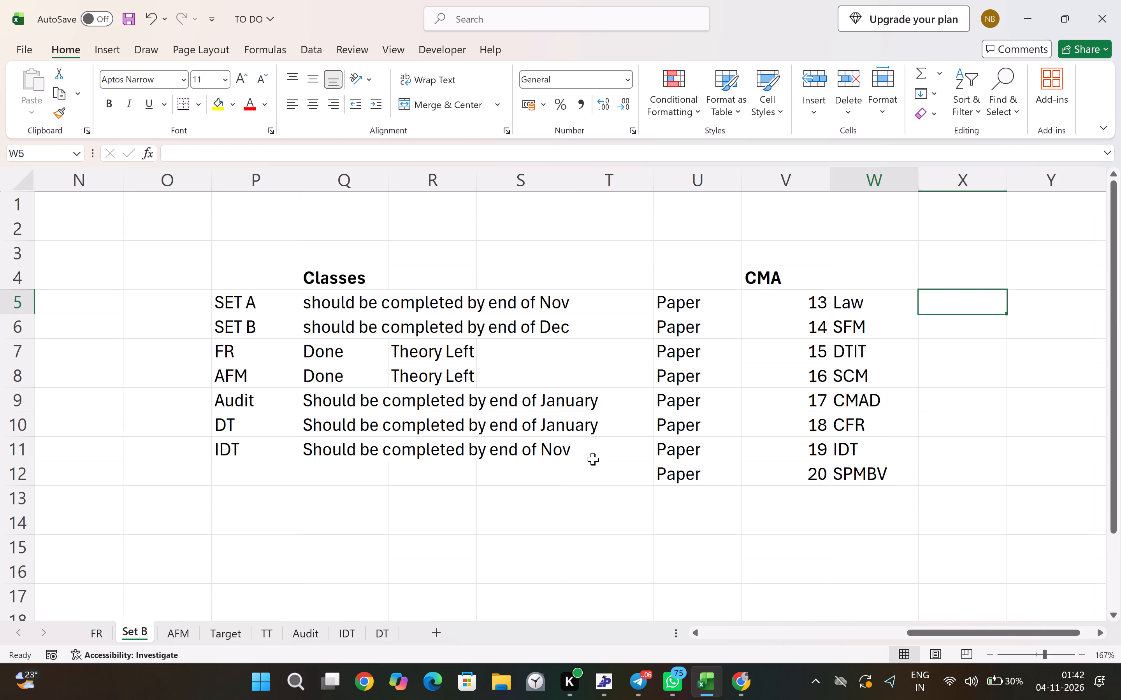
pyautogui.press('Left')
pyautogui.press('Left')
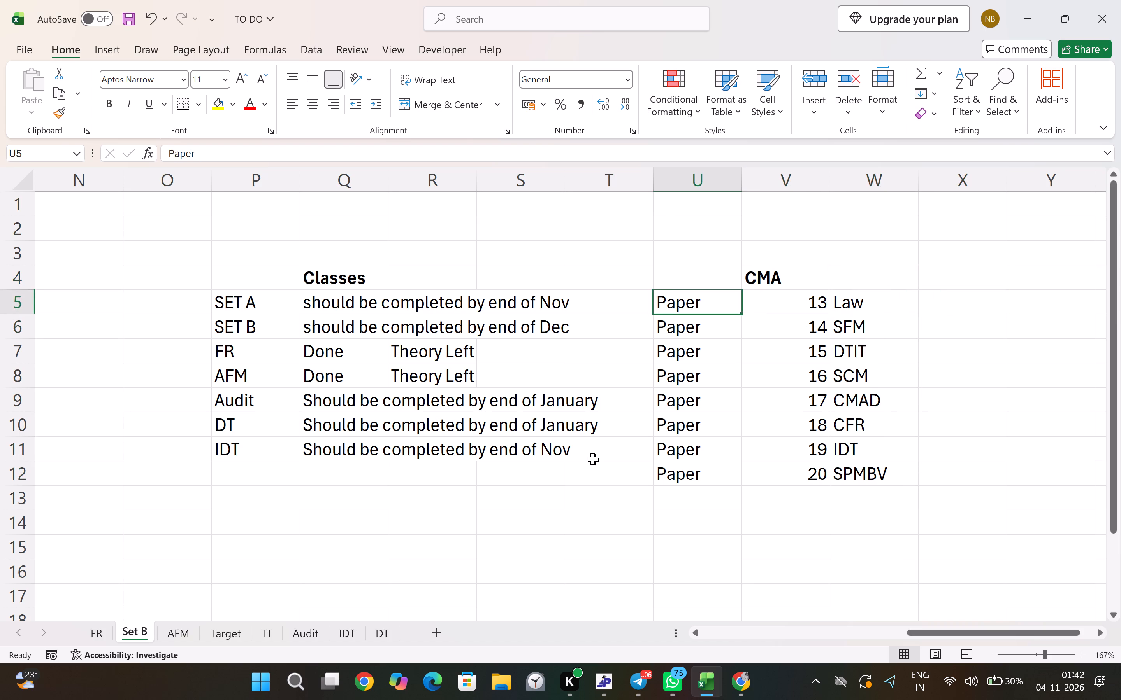
pyautogui.press('Left')
pyautogui.press('Right')
pyautogui.hotkey('ctrl', 'shift', 'Down')
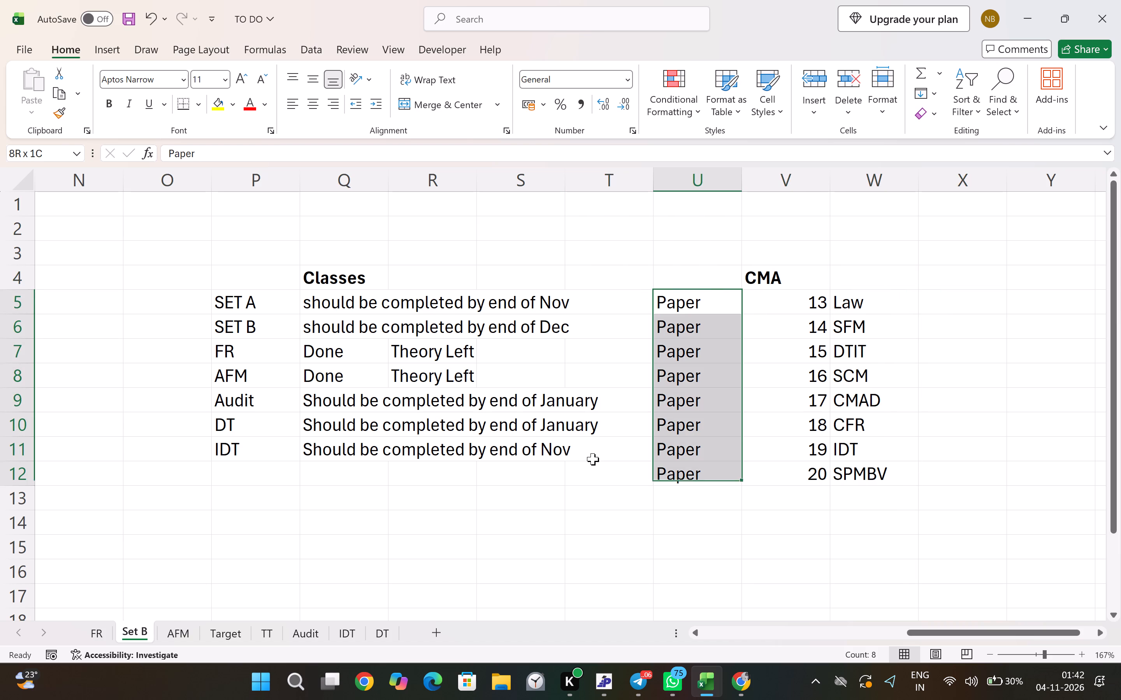
pyautogui.hotkey('ctrl', 'x')
pyautogui.press('Left')
pyautogui.press('Return')
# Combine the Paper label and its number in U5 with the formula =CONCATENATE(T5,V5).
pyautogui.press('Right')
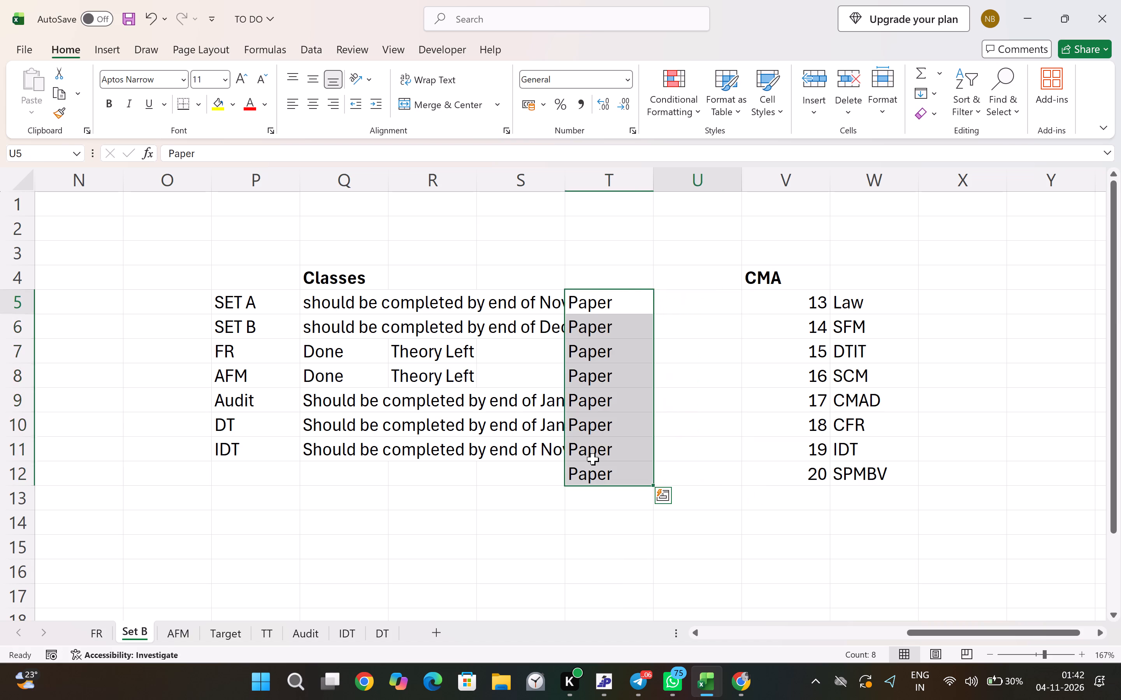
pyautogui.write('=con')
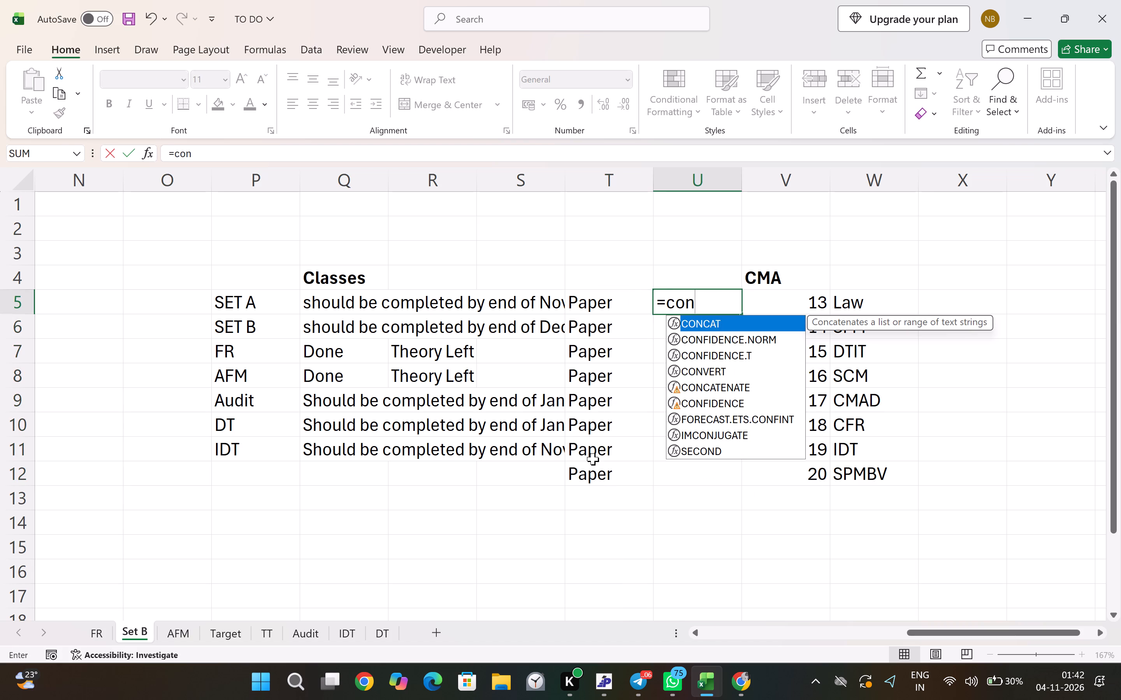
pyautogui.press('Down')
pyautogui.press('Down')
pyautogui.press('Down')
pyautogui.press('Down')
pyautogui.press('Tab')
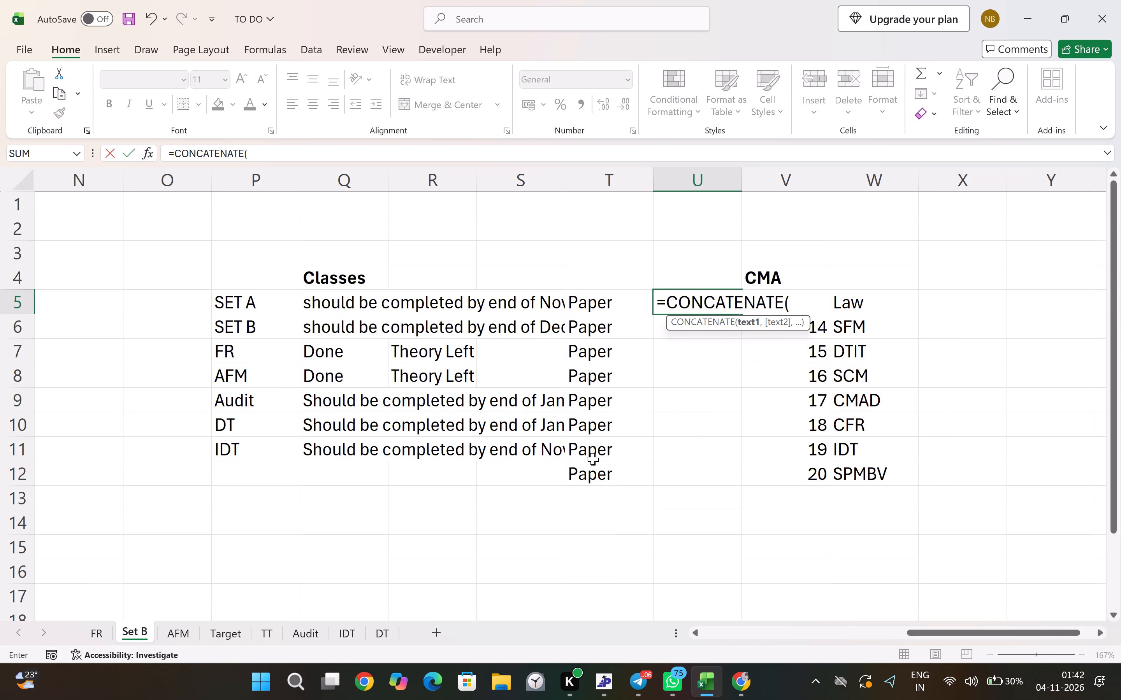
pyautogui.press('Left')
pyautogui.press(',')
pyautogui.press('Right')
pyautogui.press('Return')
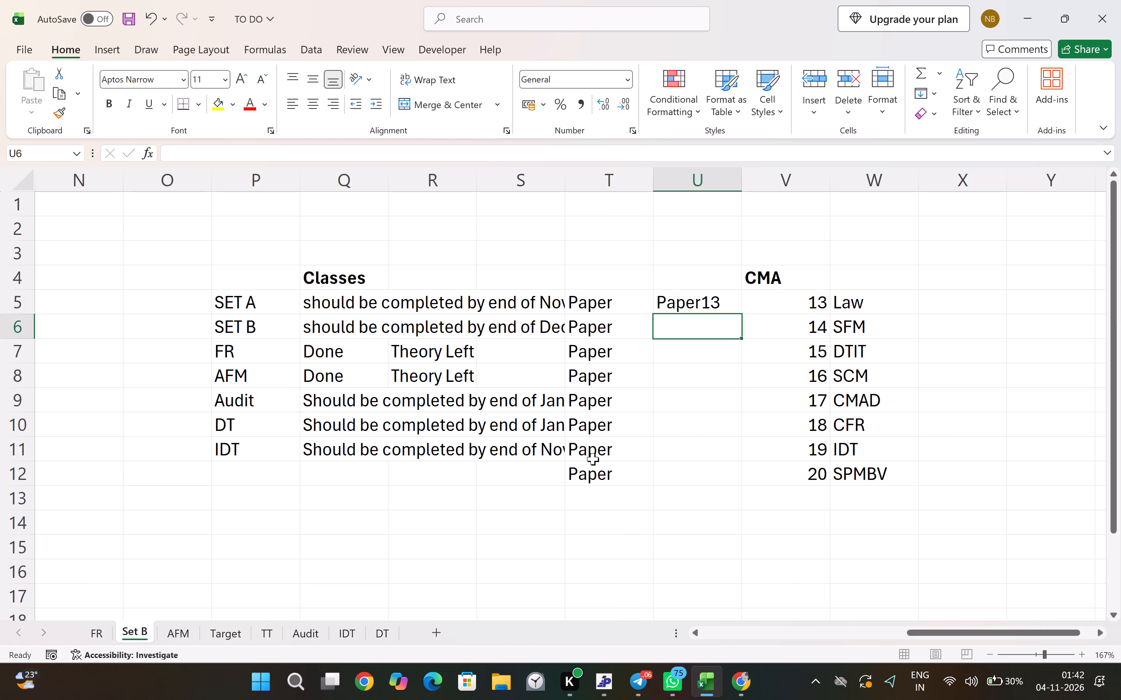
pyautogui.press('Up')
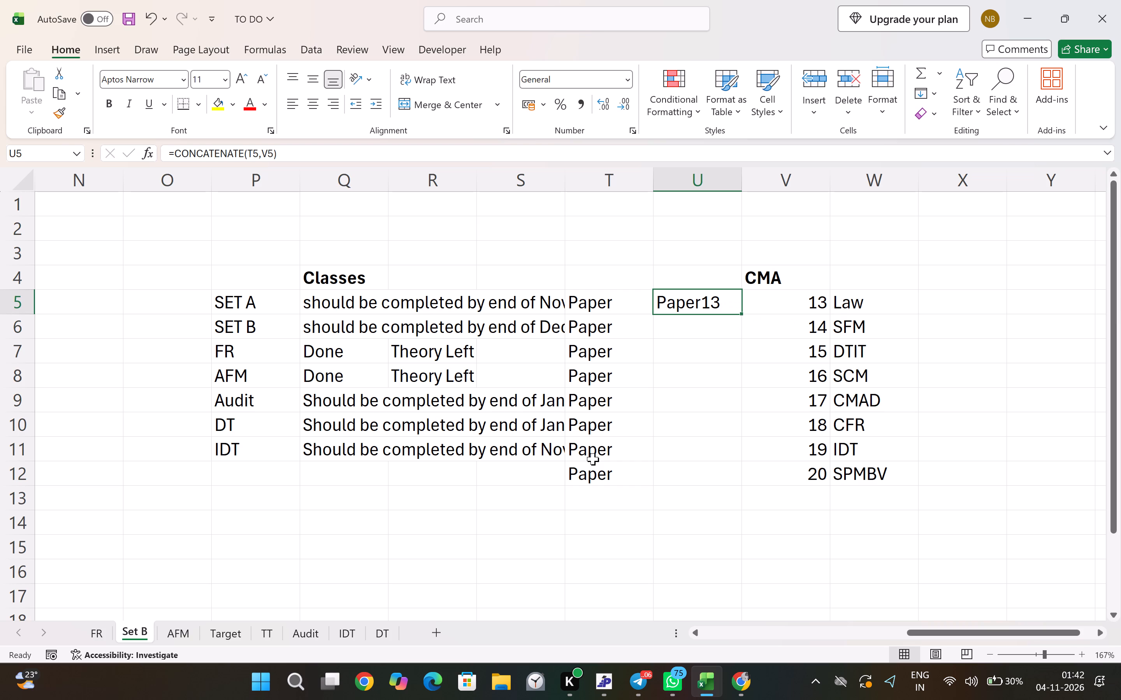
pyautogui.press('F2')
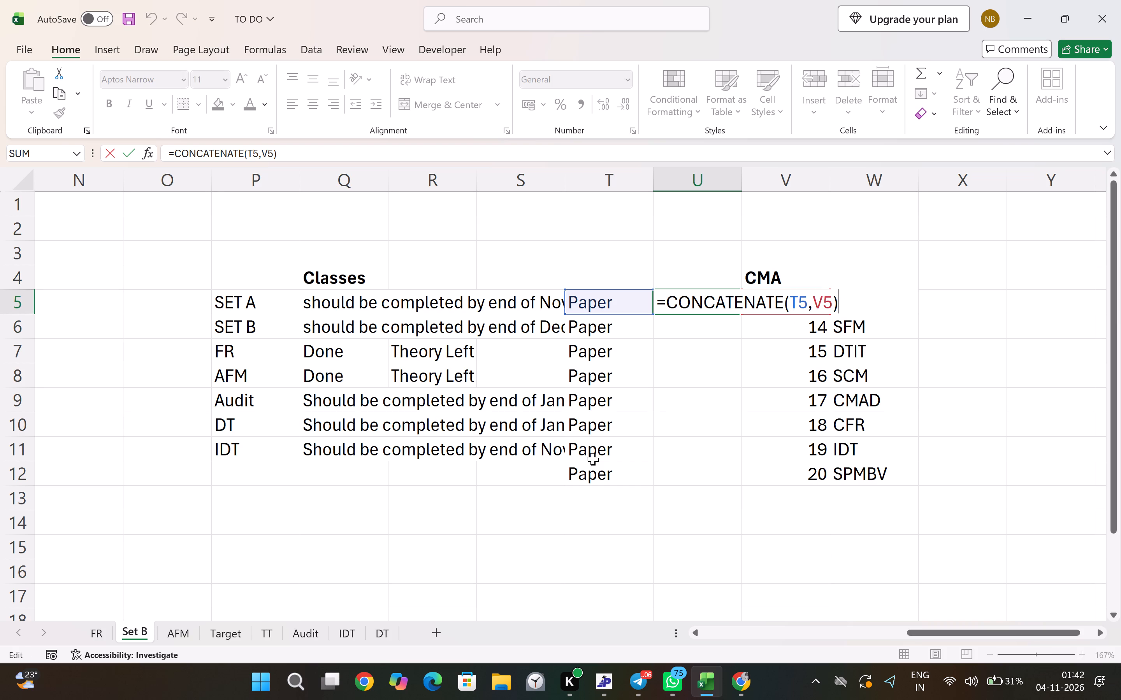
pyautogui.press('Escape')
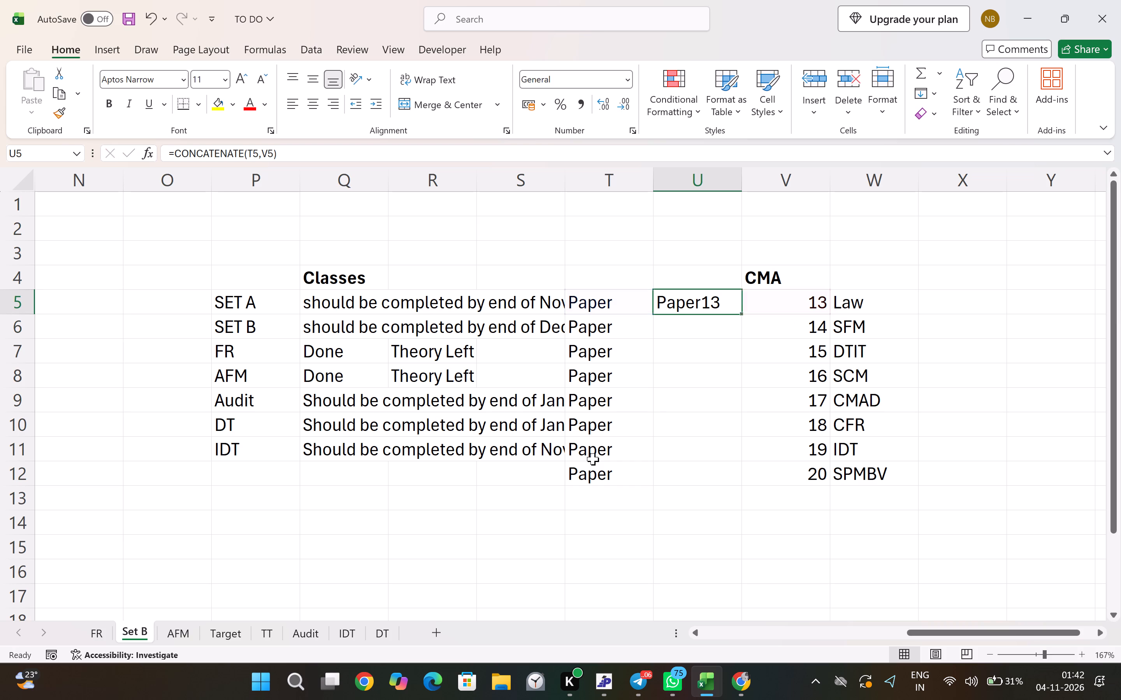
# Replace the formula in U5 with =T5&V5 to join the Paper label and number.
pyautogui.press('=')
pyautogui.press('Left')
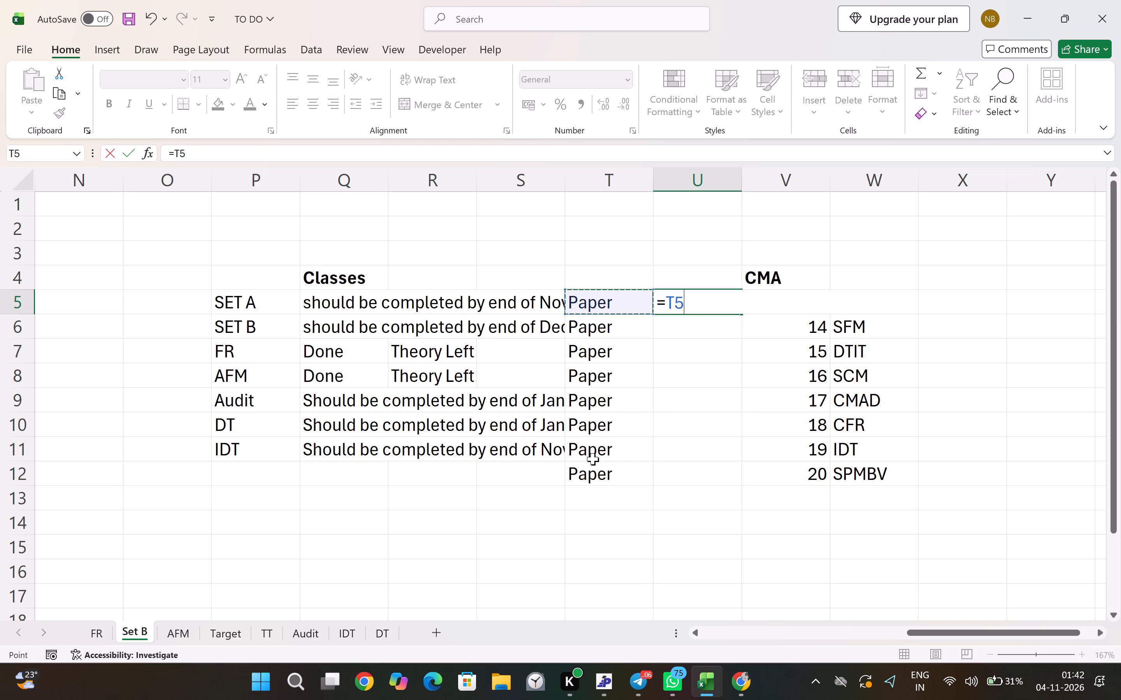
pyautogui.hotkey('shift', '&')
pyautogui.press('F2')
pyautogui.press('Right')
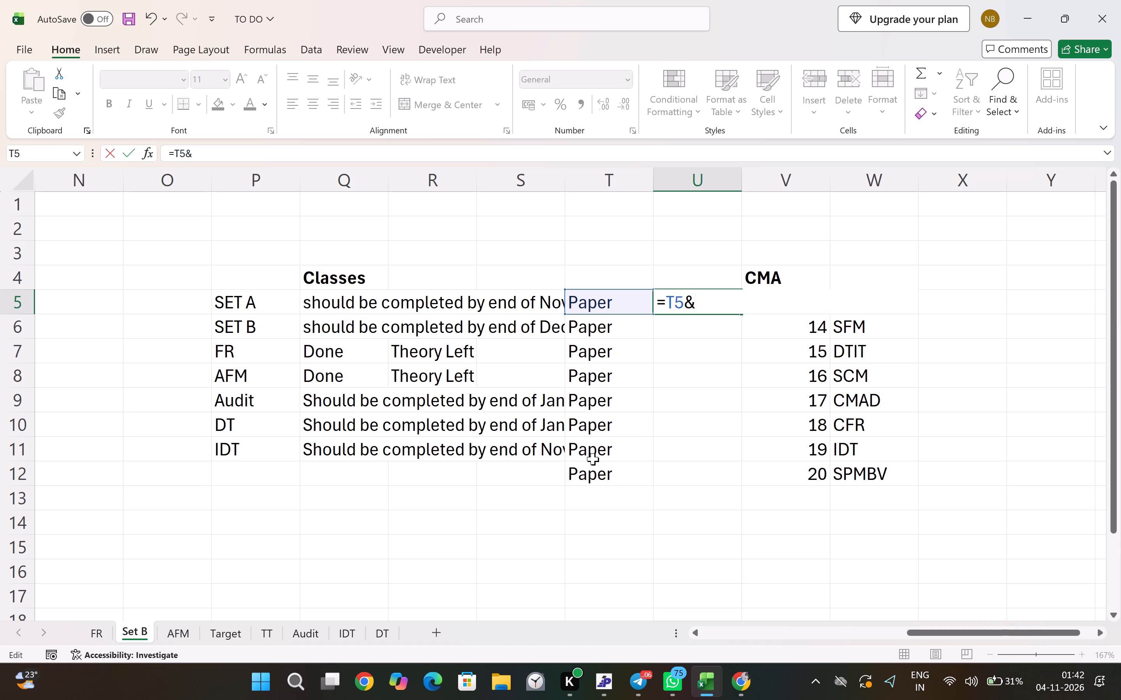
pyautogui.press('F2')
pyautogui.press('Right')
pyautogui.press('Return')
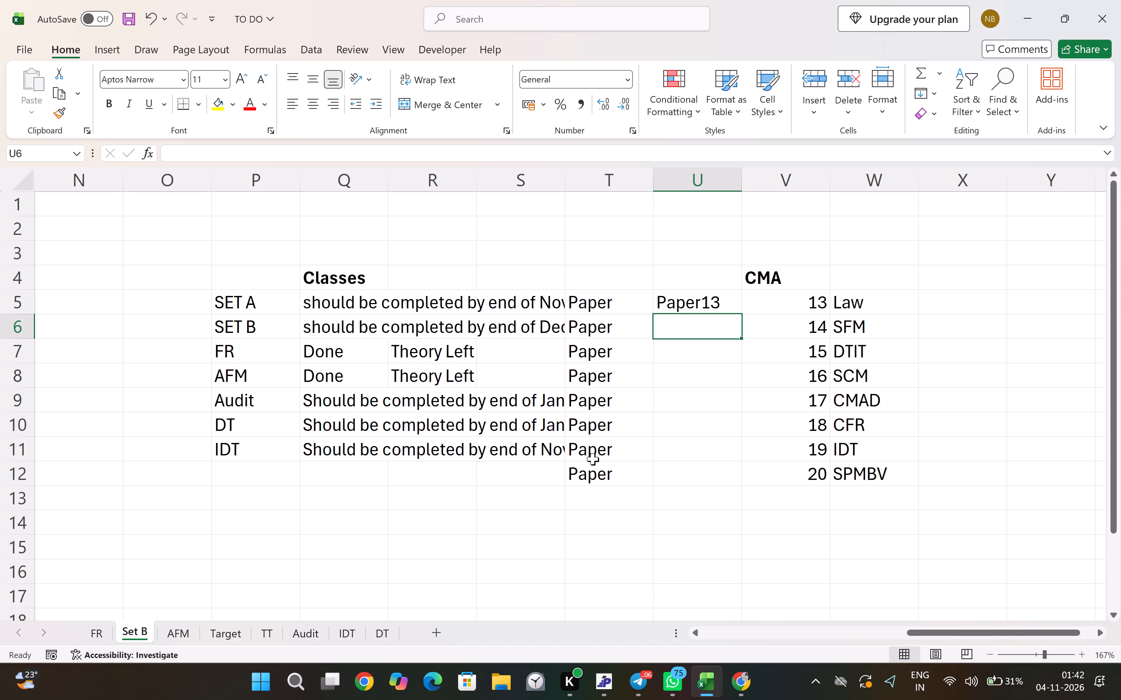
# Edit the formula in U5 to =T5&"-"&V5 so a hyphen separates the Paper label and number.
pyautogui.press('Up')
pyautogui.press('F2')
pyautogui.press('Left')
pyautogui.press('Left')
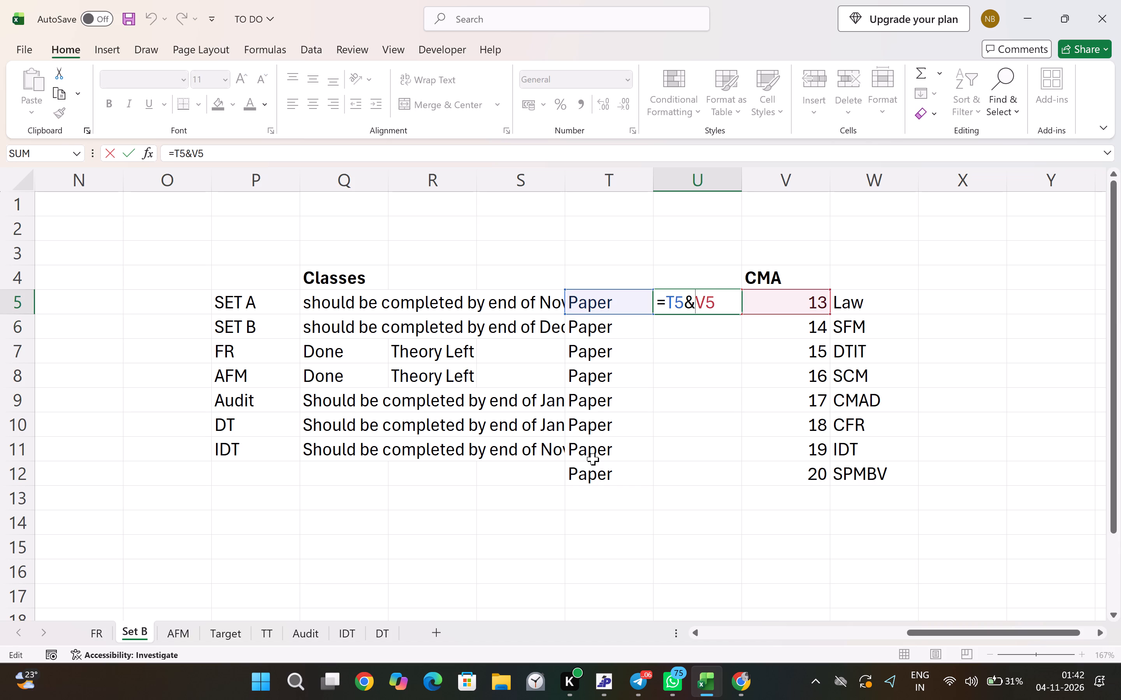
pyautogui.write('""')
pyautogui.press('Left')
pyautogui.press('-')
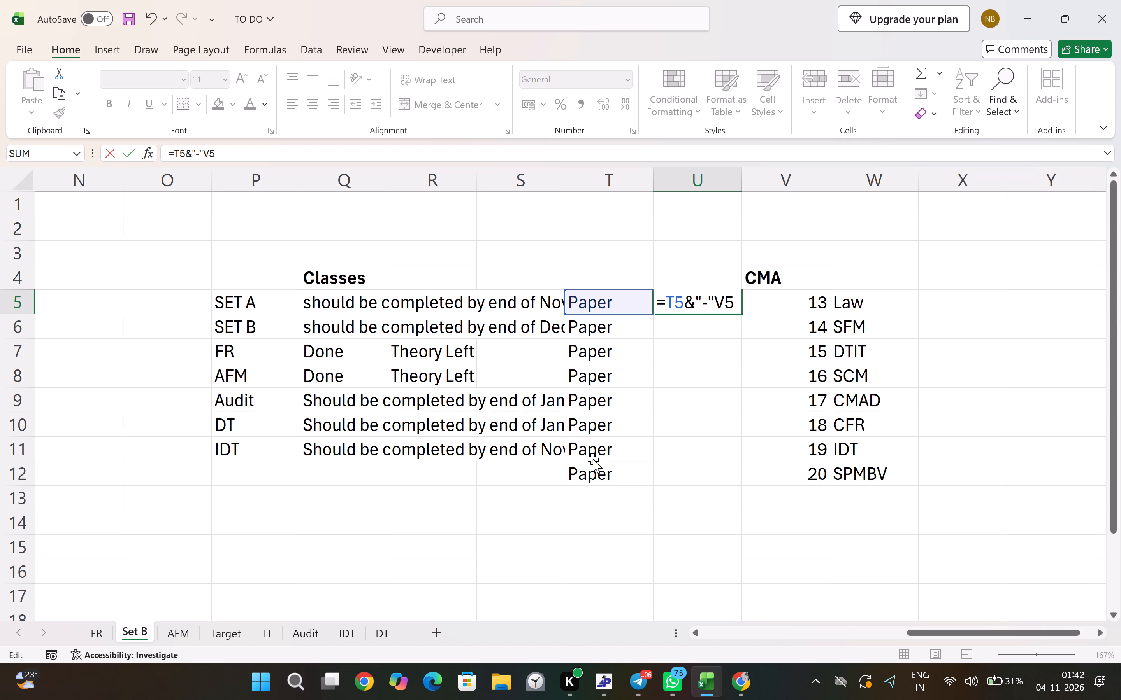
pyautogui.press('Return')
pyautogui.press('Return')
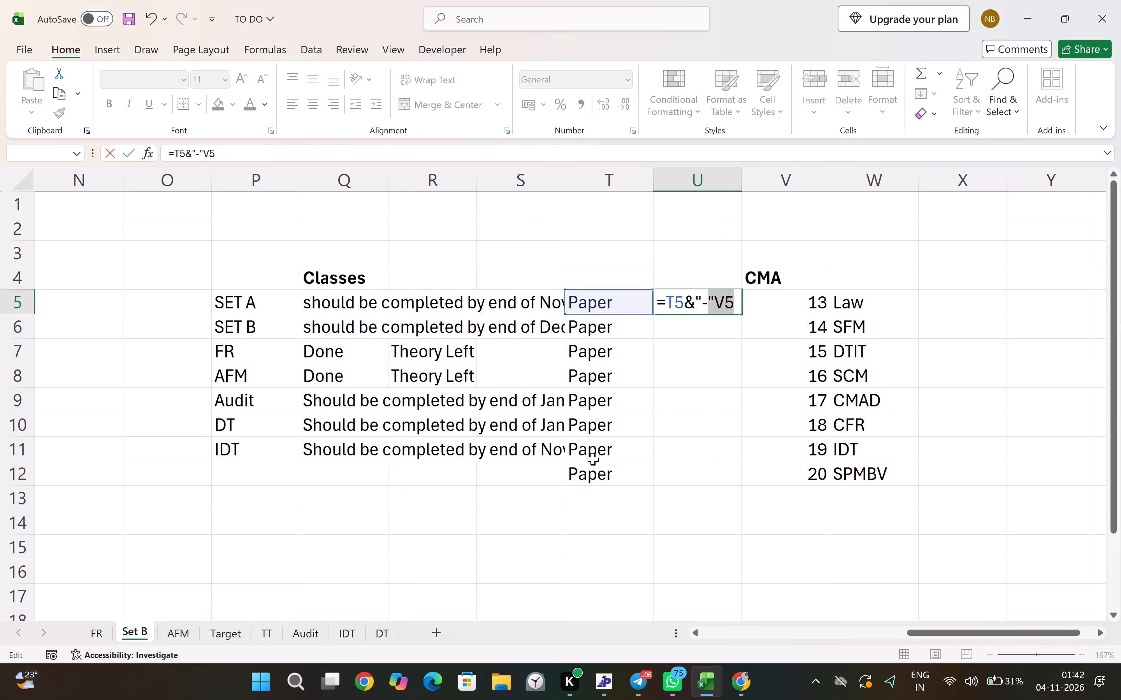
pyautogui.press('Right')
pyautogui.press('Left')
pyautogui.press('Left')
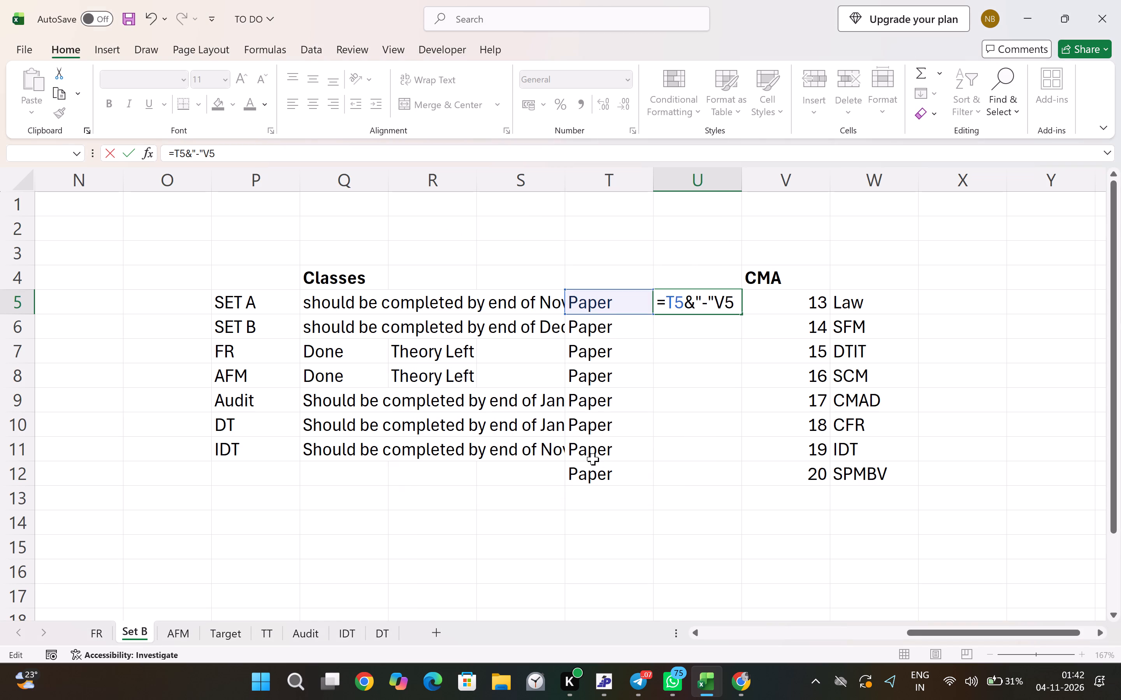
pyautogui.hotkey('shift', '&')
pyautogui.press('Return')
# Fill the hyphenated label formula from U5 down through U12.
pyautogui.press('Up')
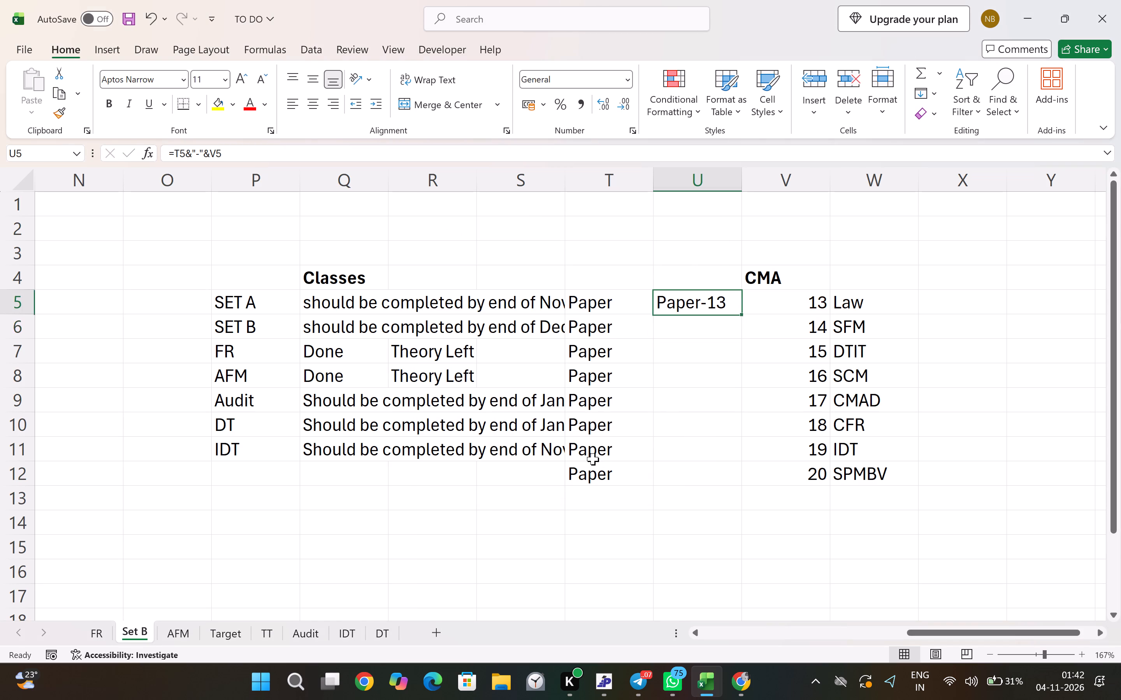
pyautogui.hotkey('shift', 'Down')
pyautogui.hotkey('shift', 'Down')
pyautogui.hotkey('shift', 'Down')
pyautogui.hotkey('shift', 'Down')
pyautogui.hotkey('shift', 'Down')
pyautogui.hotkey('shift', 'Down')
pyautogui.hotkey('shift', 'Down')
pyautogui.hotkey('ctrl', 'd')
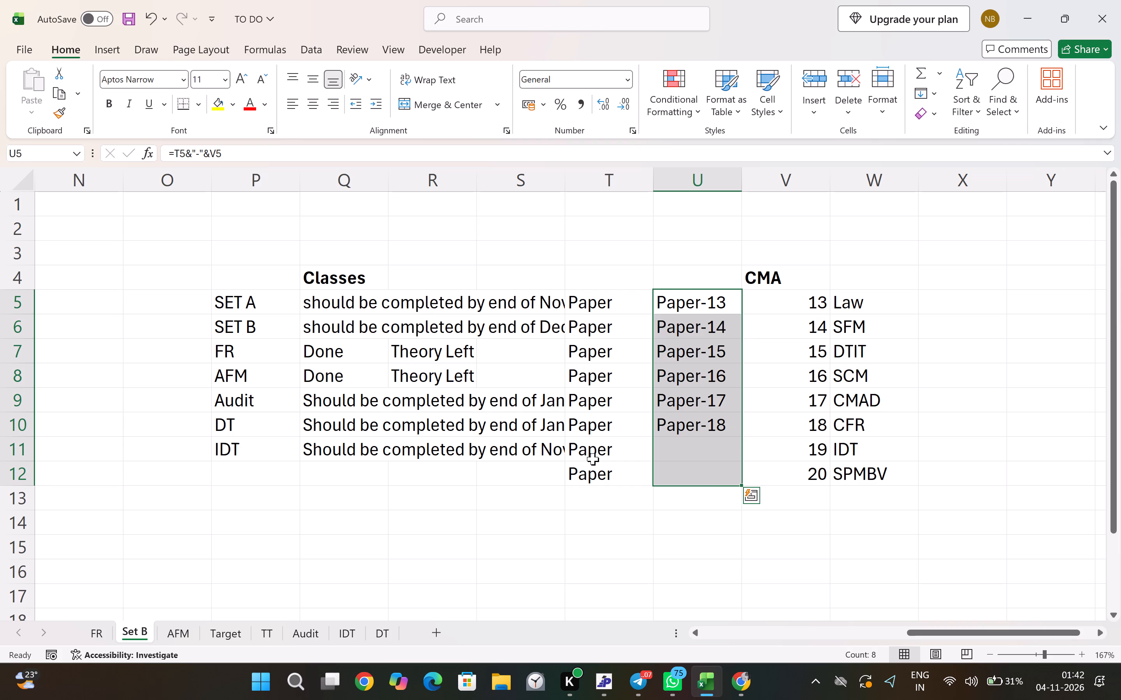
# Convert the combined label formulas in U5:U12 to static values in place.
pyautogui.hotkey('ctrl', 'c')
pyautogui.hotkey('ctrl', 'alt', 'v')
pyautogui.hotkey('ctrl', 'alt', 'v')
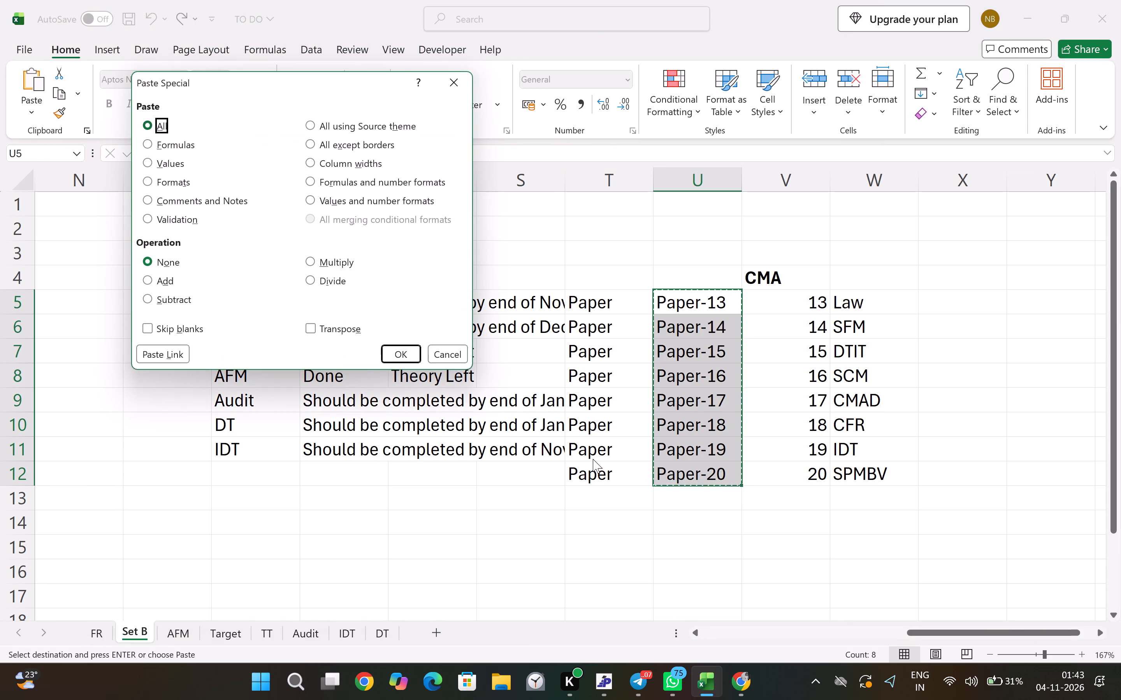
pyautogui.press('v')
pyautogui.press('Return')
# Clear the separate Paper labels from T5:T12.
pyautogui.press('Left')
pyautogui.hotkey('ctrl', 'shift', 'Down')
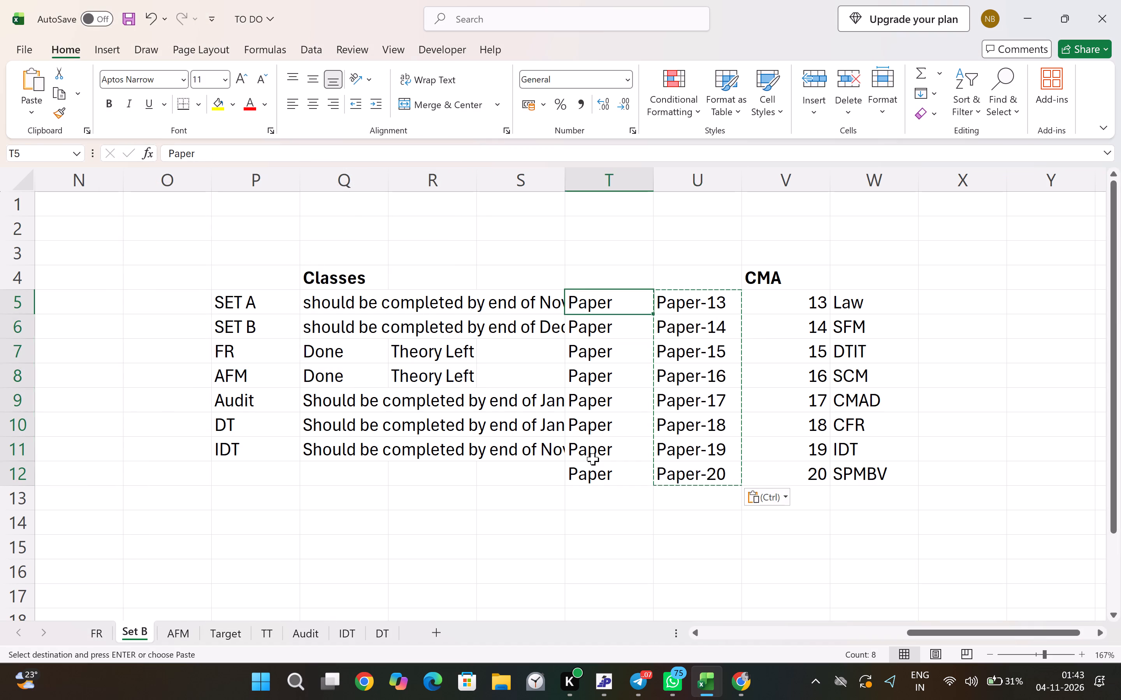
pyautogui.press('Delete')
# Move the subject names from W5:W12 to V5:V12, overwriting the paper numbers under the CMA heading.
pyautogui.press('Right')
pyautogui.press('Right')
pyautogui.hotkey('ctrl', 'shift', 'Down')
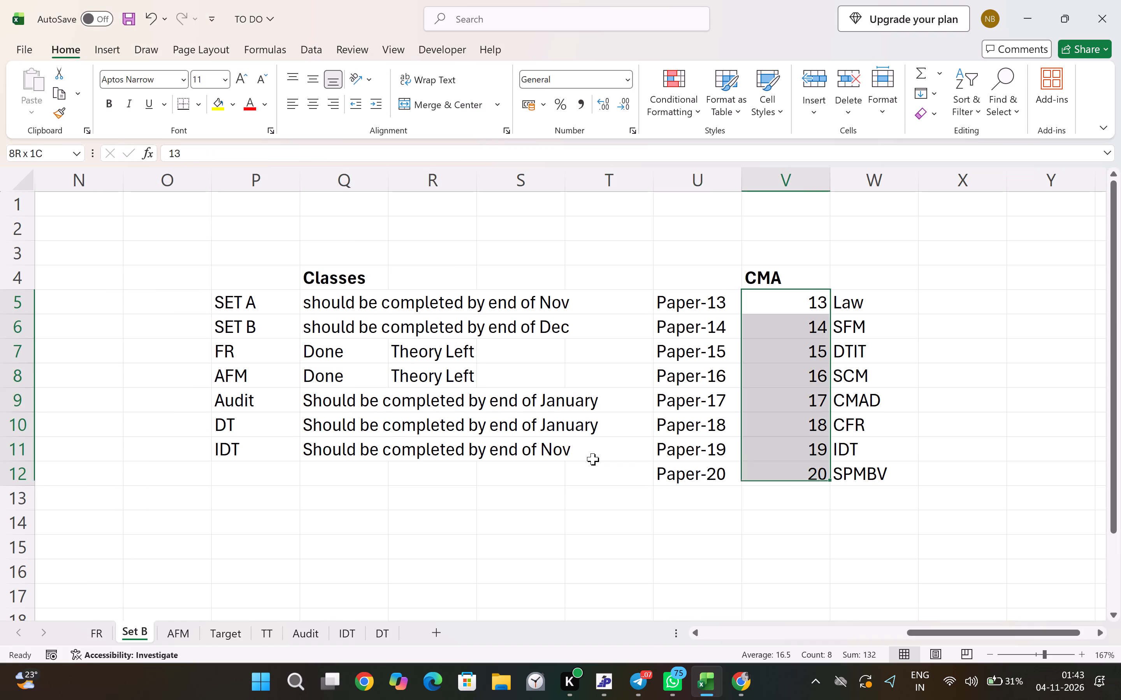
pyautogui.press('Right')
pyautogui.hotkey('ctrl', 'shift', 'Down')
pyautogui.hotkey('ctrl', 'x')
pyautogui.press('Left')
pyautogui.press('Return')
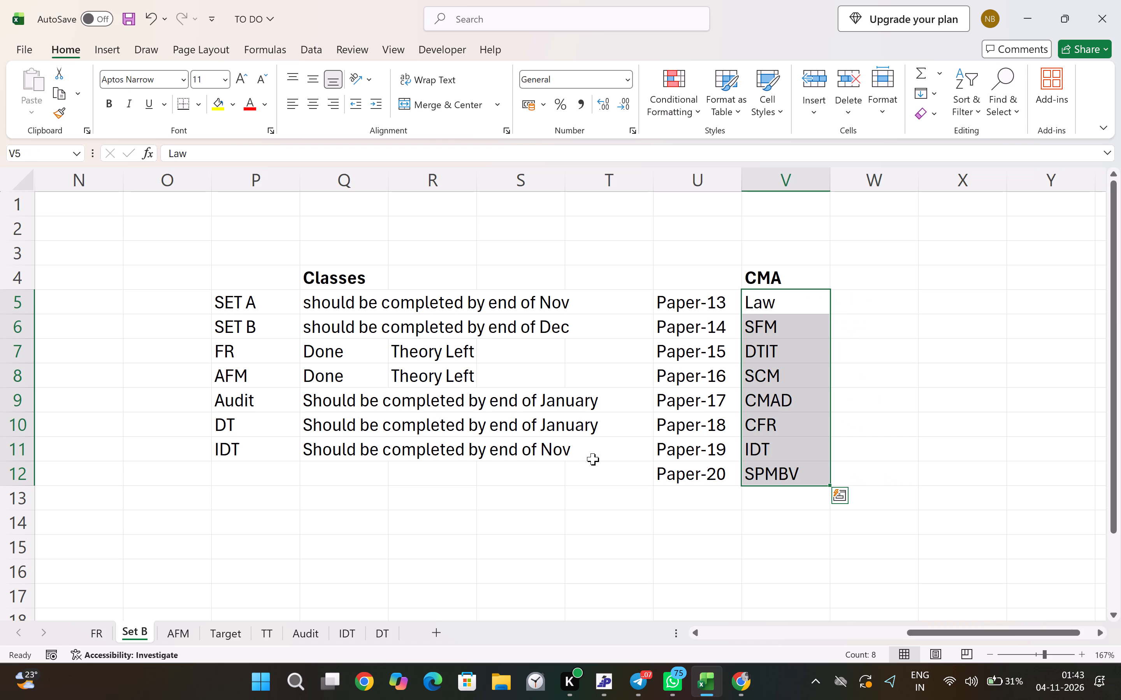
# Save the workbook.
pyautogui.hotkey('ctrl', 's')
# Enter the corresponding class names in W5:W7: Set A beside Law, AFM beside SFM and DT beside DTIT.
pyautogui.press('Right')
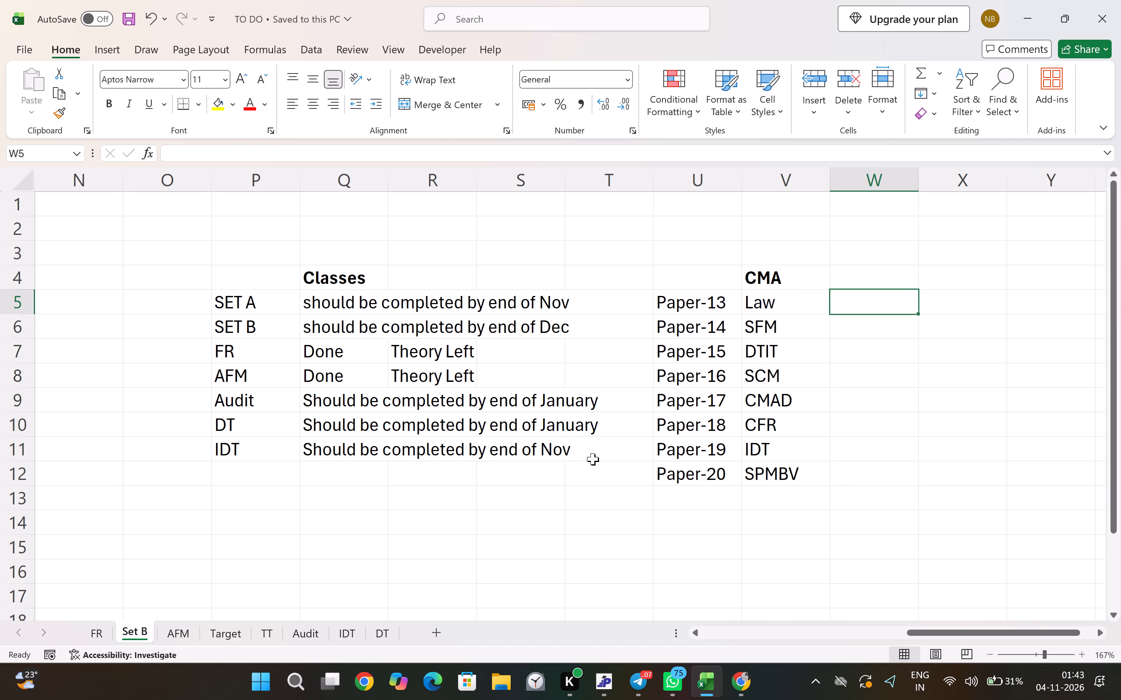
pyautogui.write('Set A')
pyautogui.press('Return')
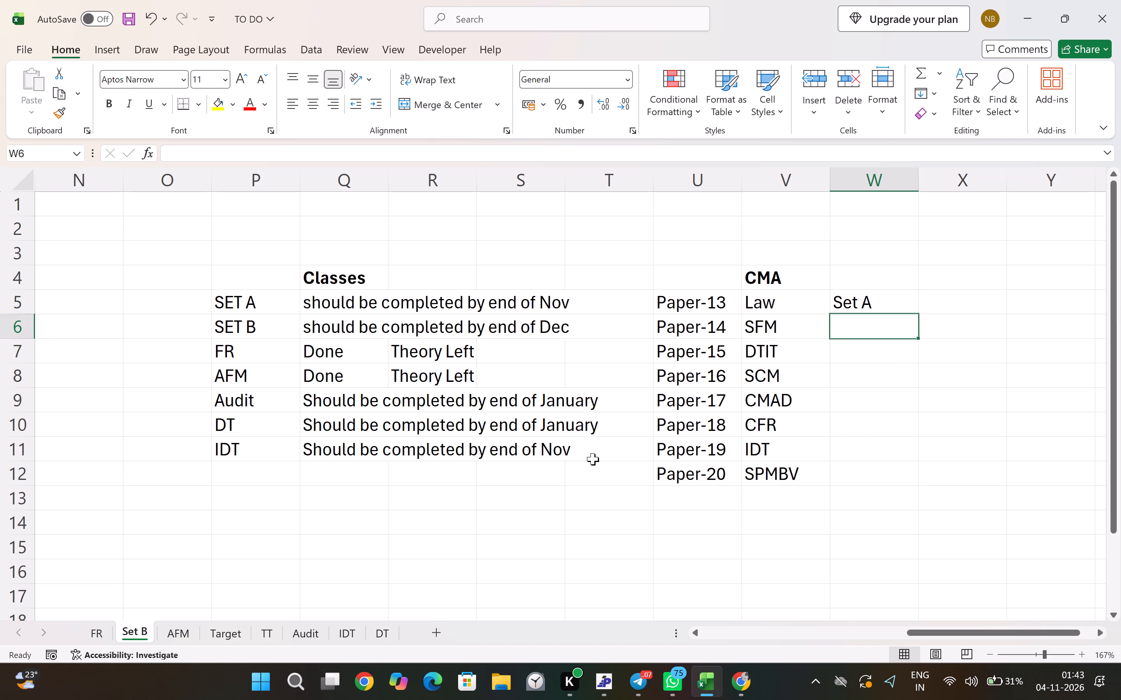
pyautogui.write('AFM')
pyautogui.press('Return')
pyautogui.write('DT')
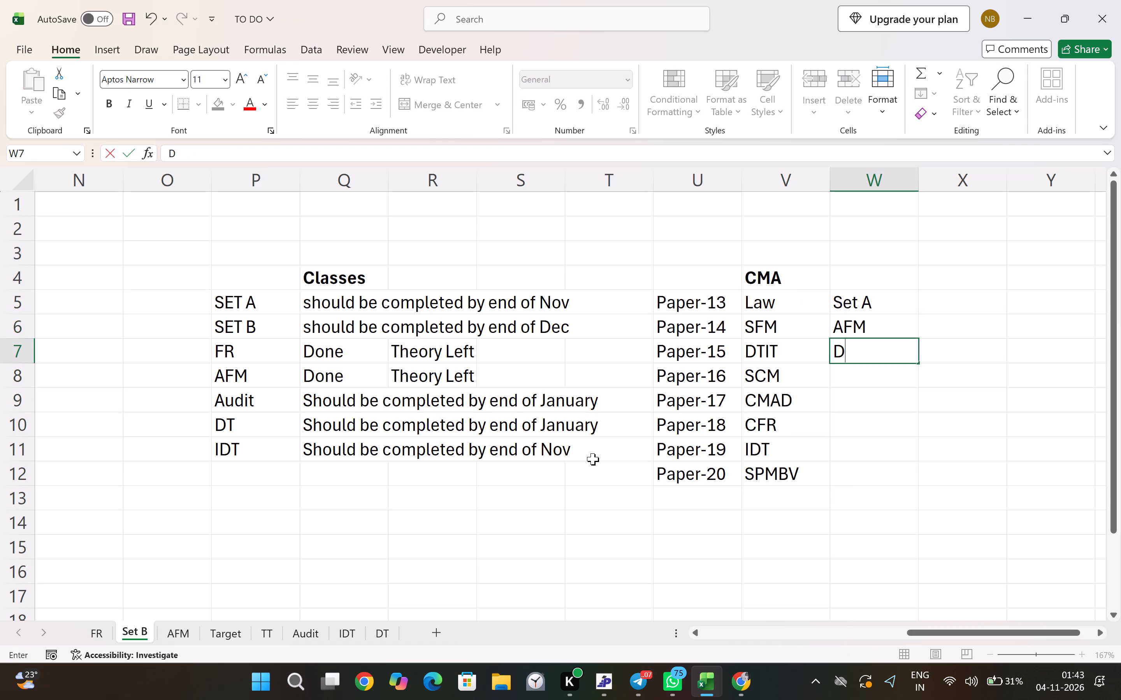
pyautogui.press('Return')
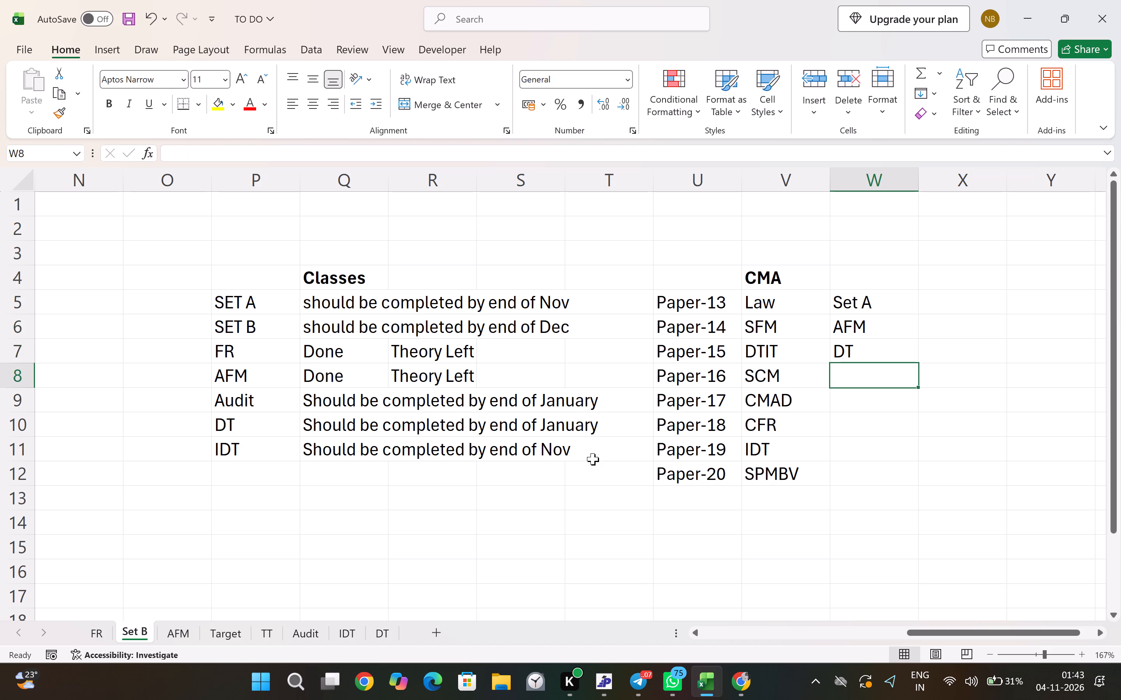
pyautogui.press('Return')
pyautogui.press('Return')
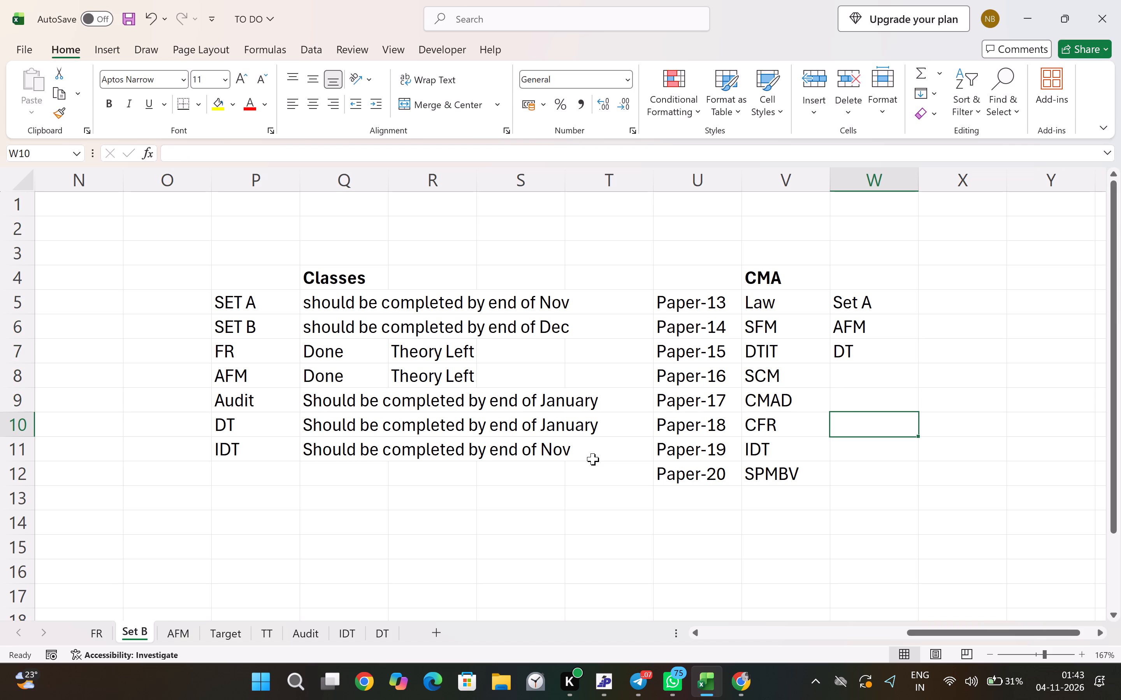
# Enter the matching class names in W10:W11: FR beside CFR and IDT beside the IDT paper.
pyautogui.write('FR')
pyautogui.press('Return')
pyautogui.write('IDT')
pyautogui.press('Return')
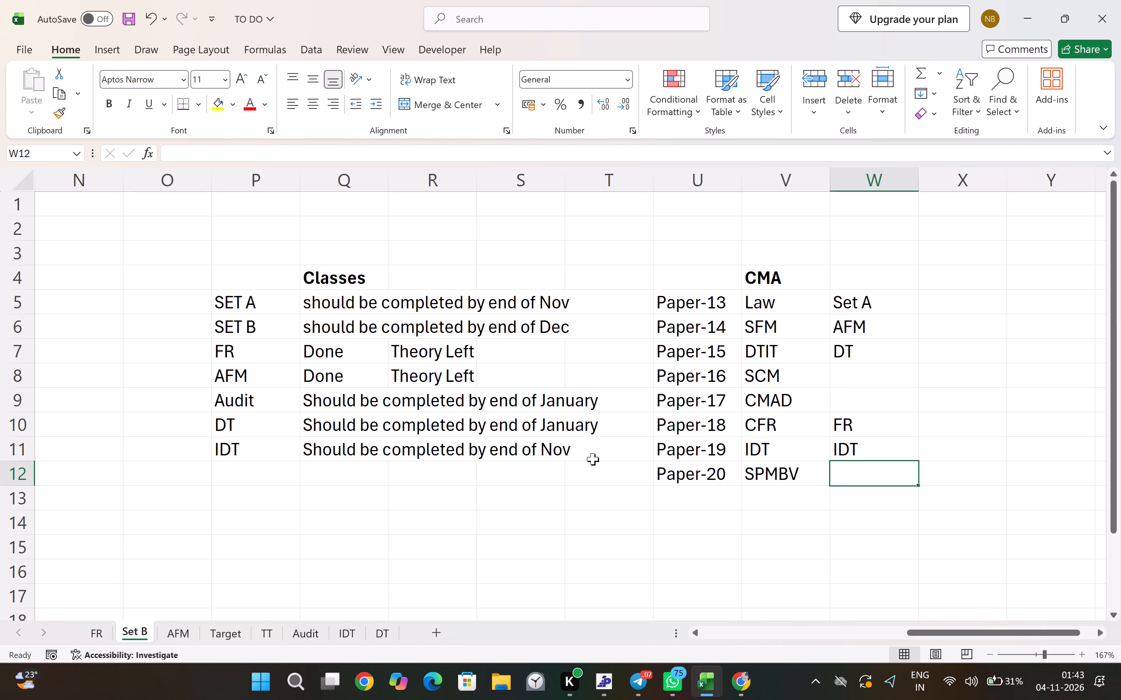
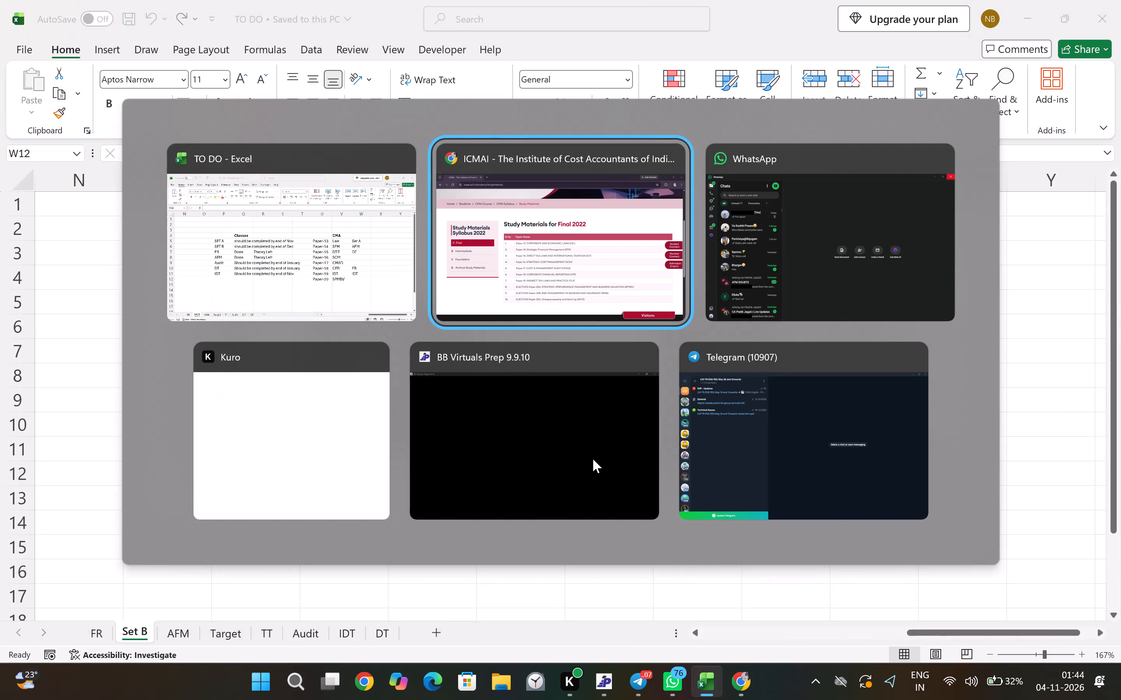
# Switch from the TO DO workbook to the BB Virtuals Prep window.
pyautogui.hotkey('alt', 'Right')
pyautogui.hotkey('alt', 'Right')
pyautogui.hotkey('alt', 'Right')
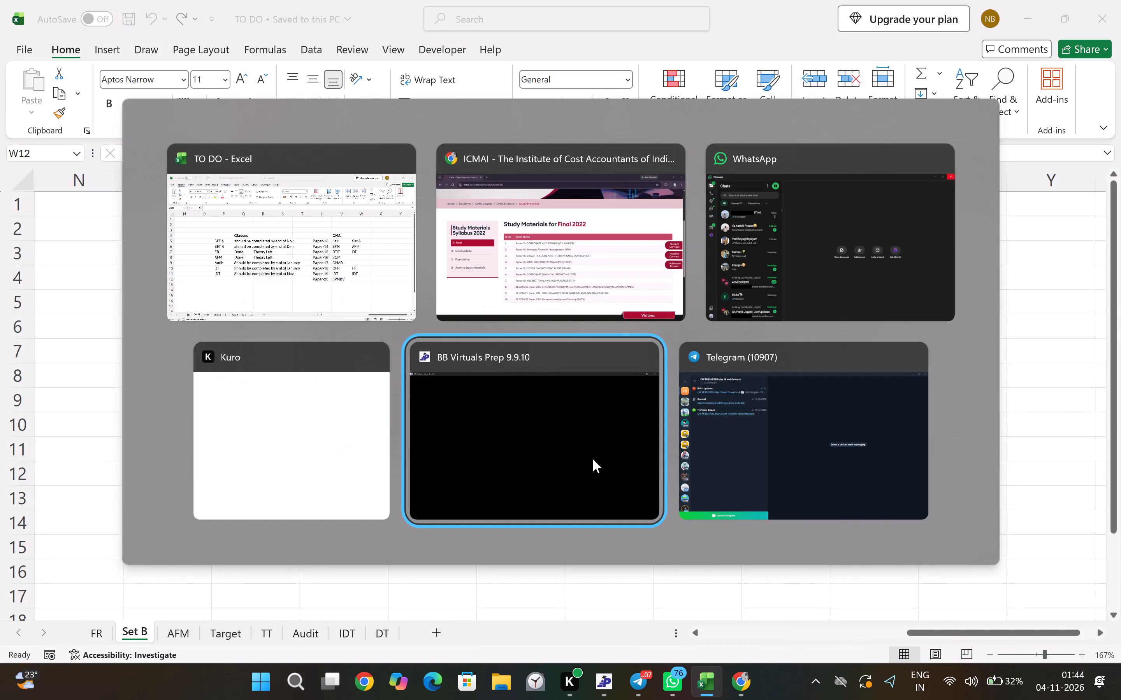